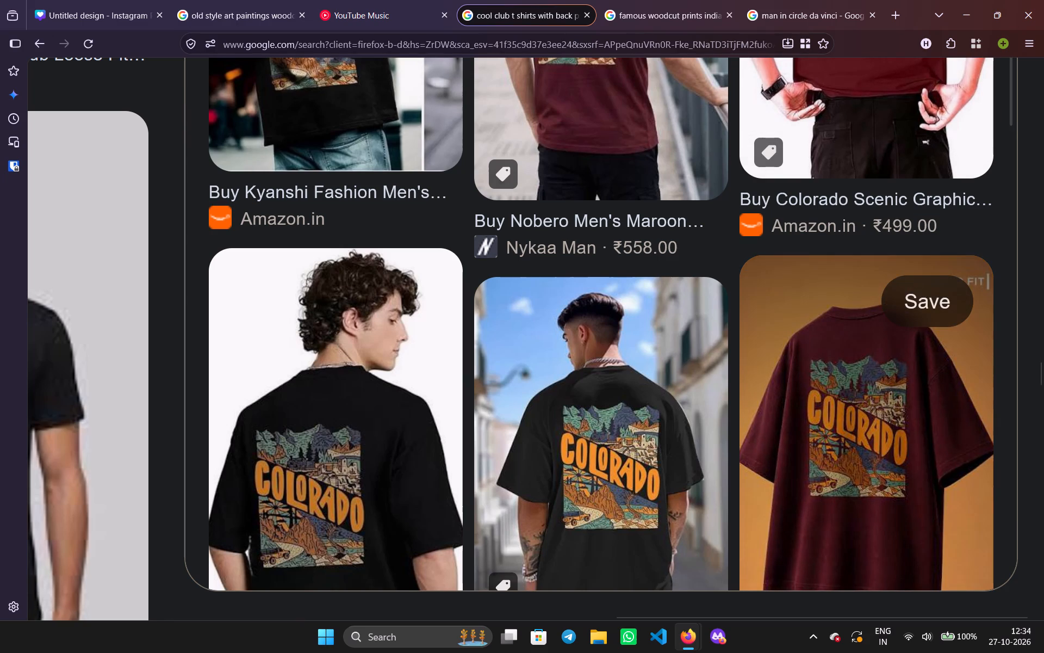
Browse the image results for famous old Indian woodcut prints to examine them as possible artwork references.
{"action": "left_click", "coordinate": [662, 0]}
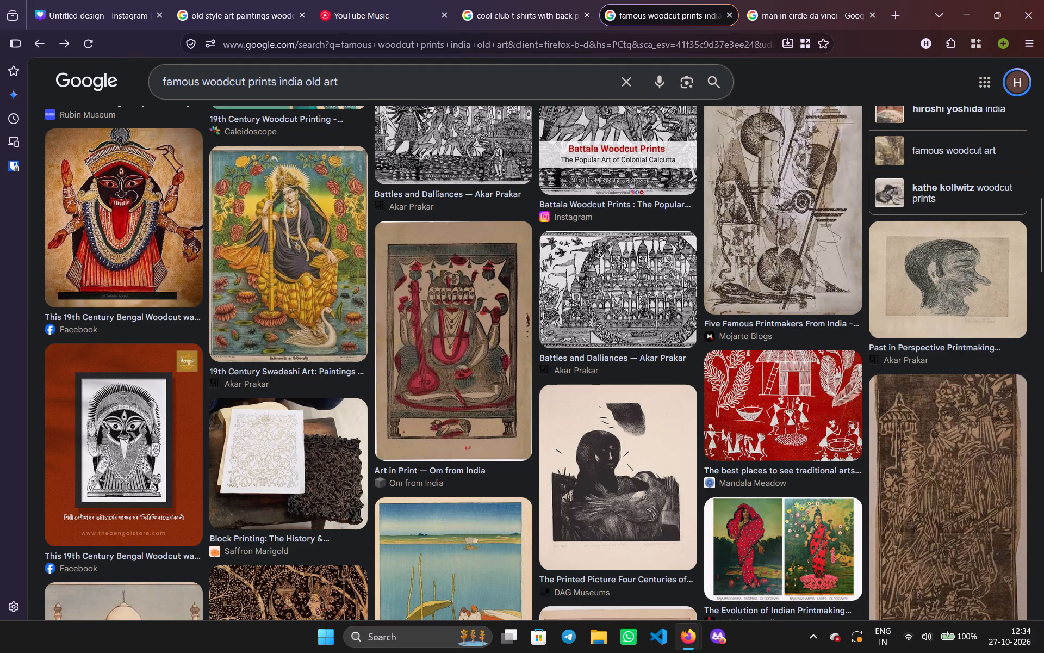
{"action": "scroll", "coordinate": [582, 384], "scroll_direction": "down", "scroll_amount": 3}
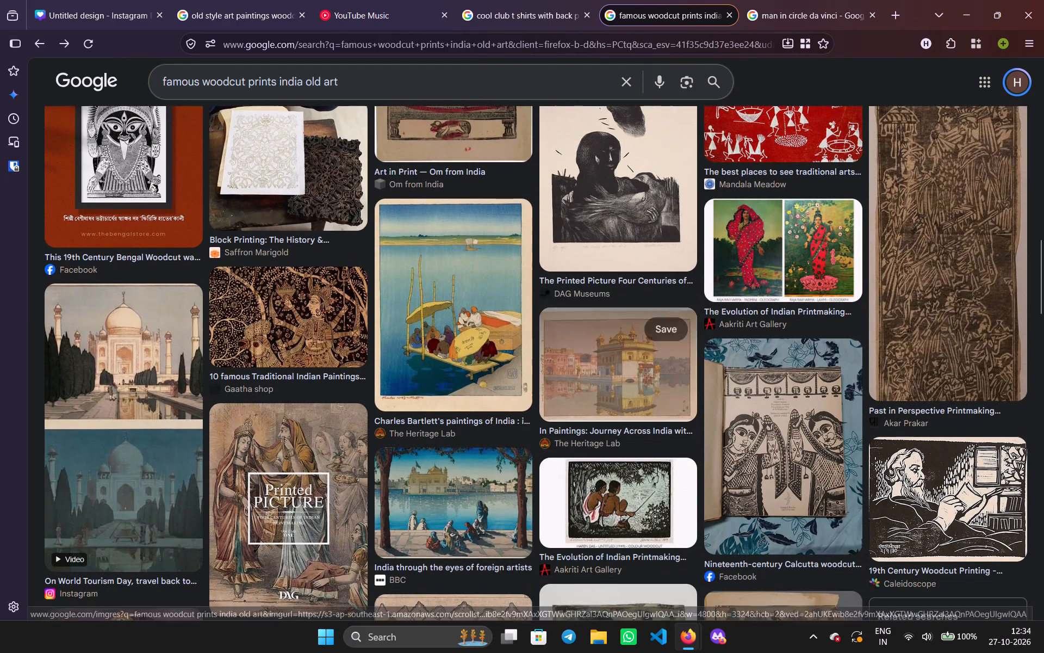
{"action": "scroll", "coordinate": [582, 384], "scroll_direction": "down", "scroll_amount": 4}
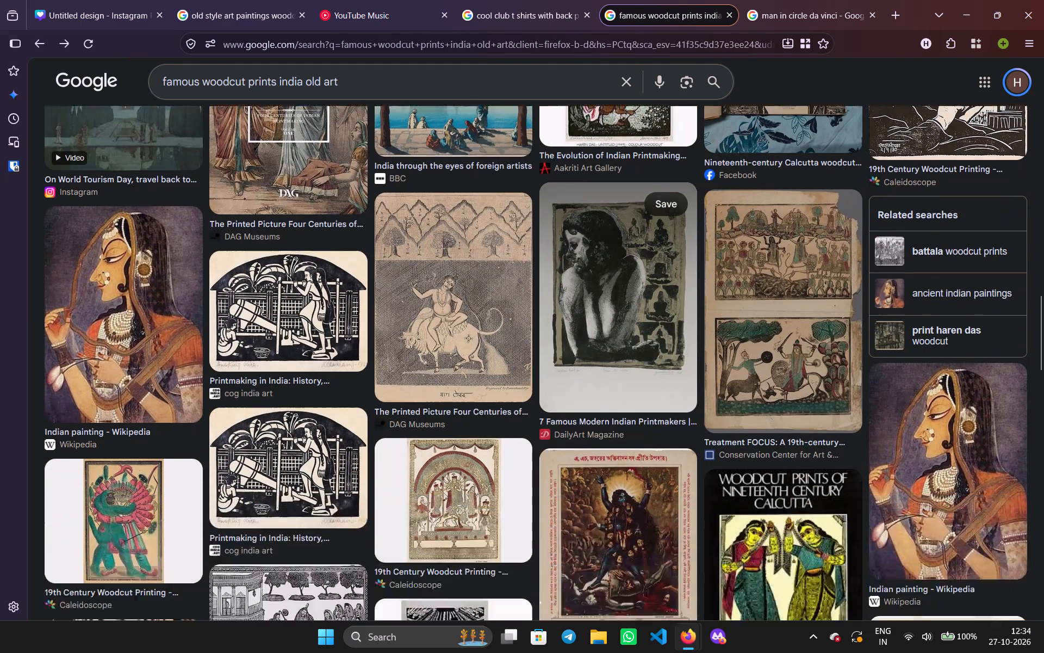
{"action": "scroll", "coordinate": [582, 384], "scroll_direction": "down", "scroll_amount": 2}
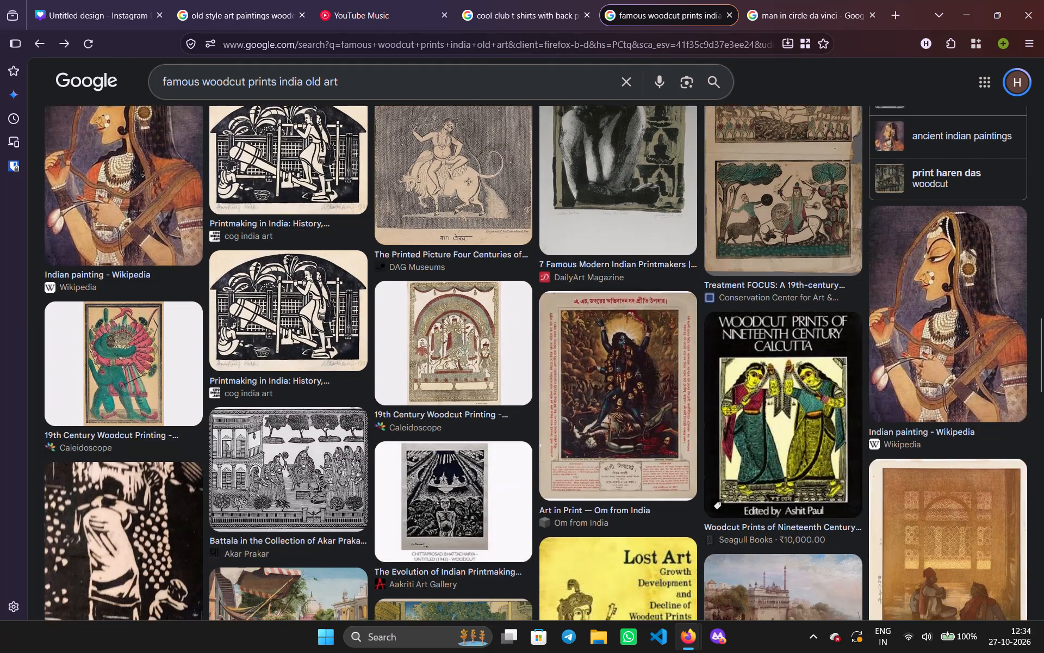
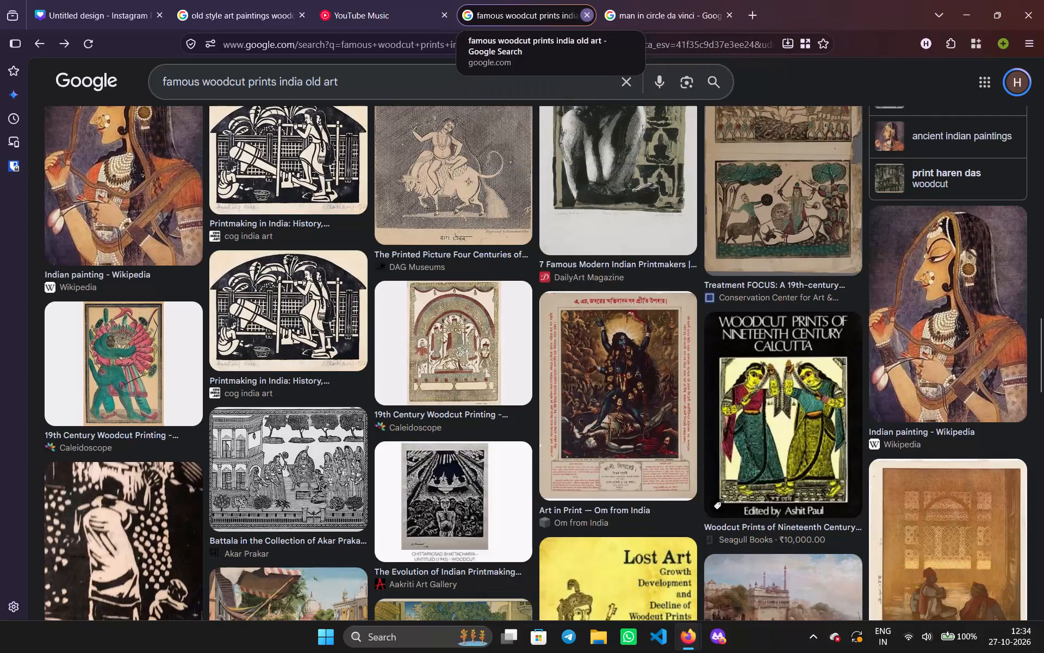
Close the three image-search tabs for Indian woodcut prints, da Vinci's man in circle and old-style woodcut art, and open a blank tab.
{"action": "left_click", "coordinate": [586, 17]}
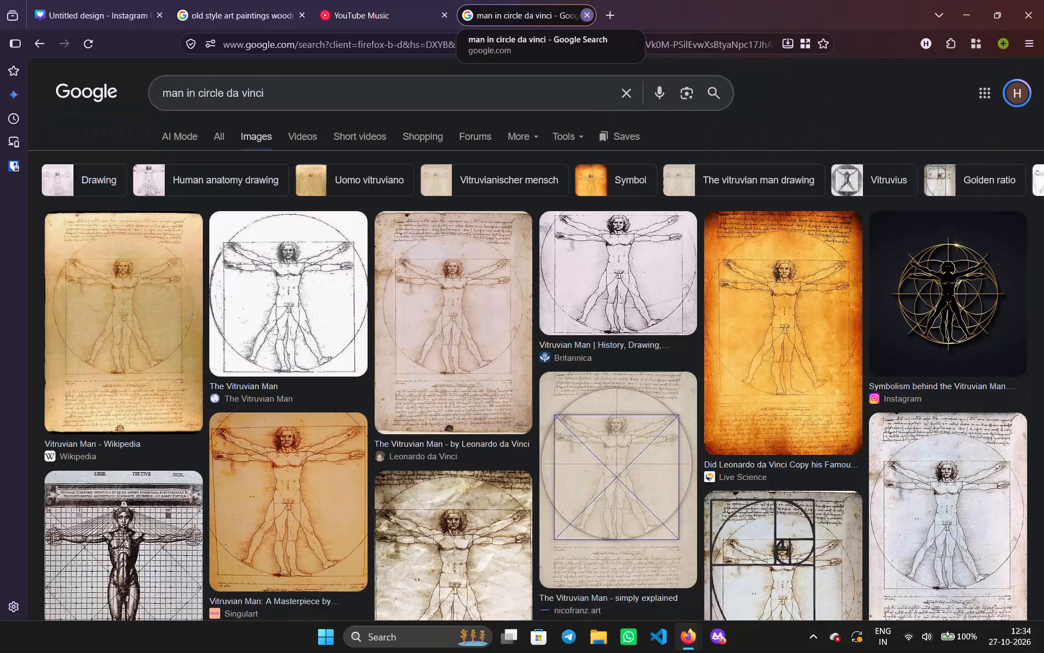
{"action": "left_click", "coordinate": [586, 17]}
{"action": "left_click", "coordinate": [496, 1]}
{"action": "left_click", "coordinate": [495, 405]}
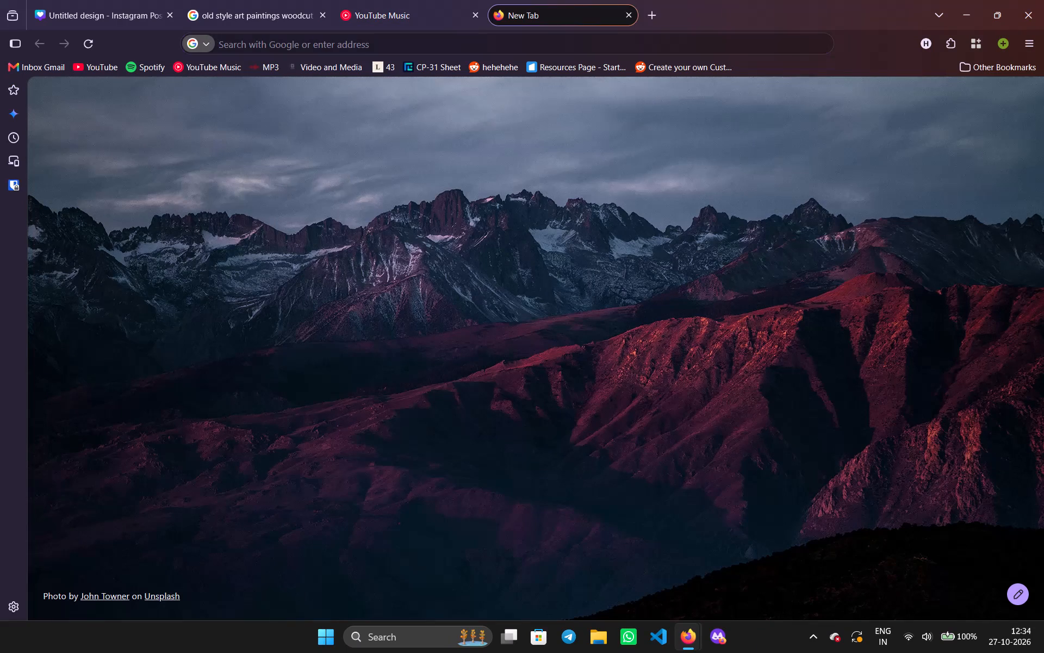
{"action": "left_click", "coordinate": [286, 0]}
{"action": "left_click", "coordinate": [324, 16]}
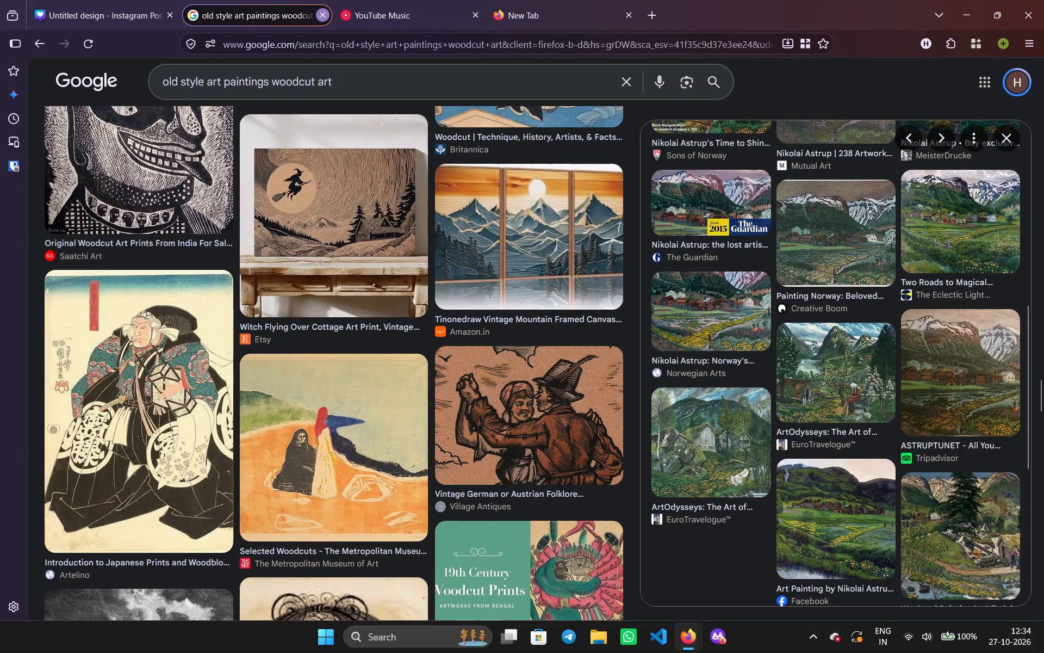
Return to the untitled Instagram Post design and examine the maroon shirt mockup with white long sleeves.
{"action": "left_click", "coordinate": [151, 0]}
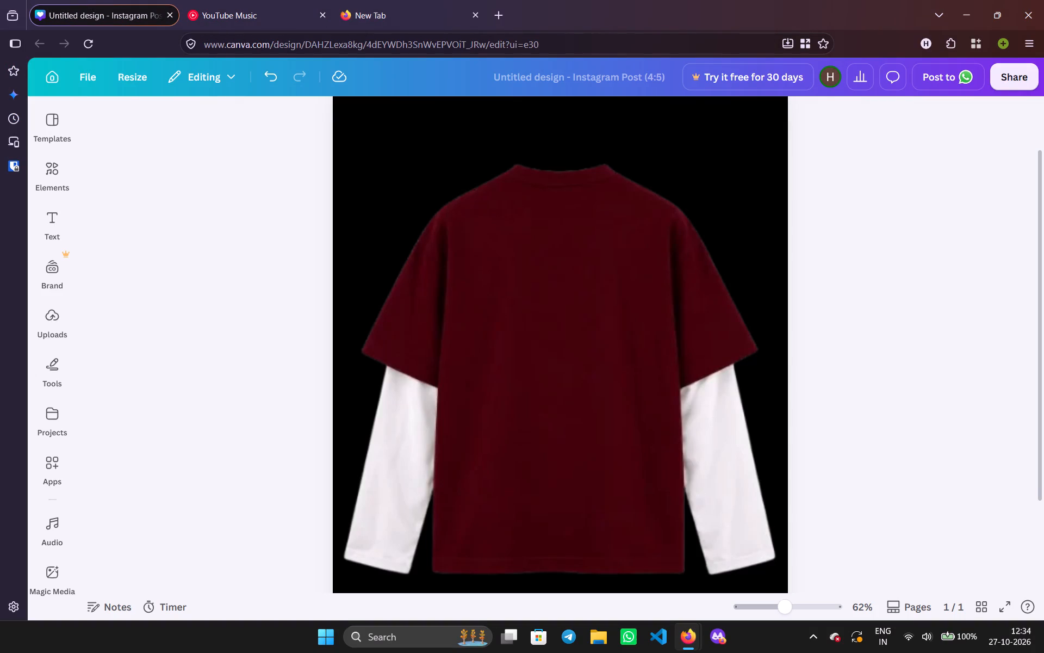
{"action": "scroll", "coordinate": [306, 312], "scroll_direction": "up", "scroll_amount": 11}
{"action": "scroll", "coordinate": [306, 312], "scroll_direction": "down", "scroll_amount": 4}
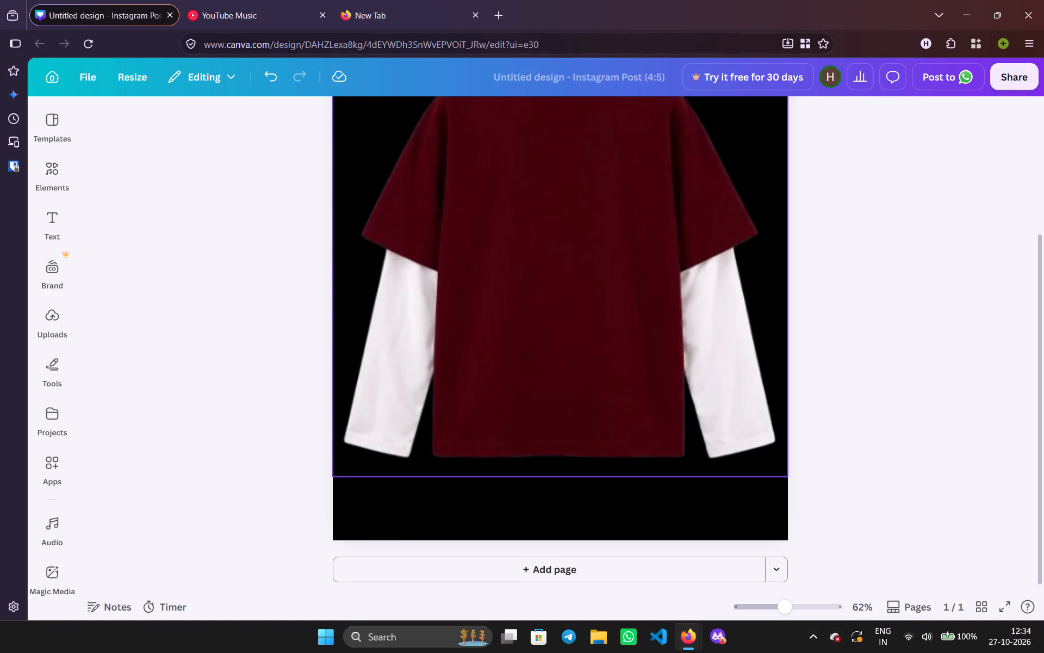
{"action": "scroll", "coordinate": [303, 309], "scroll_direction": "up", "scroll_amount": 1}
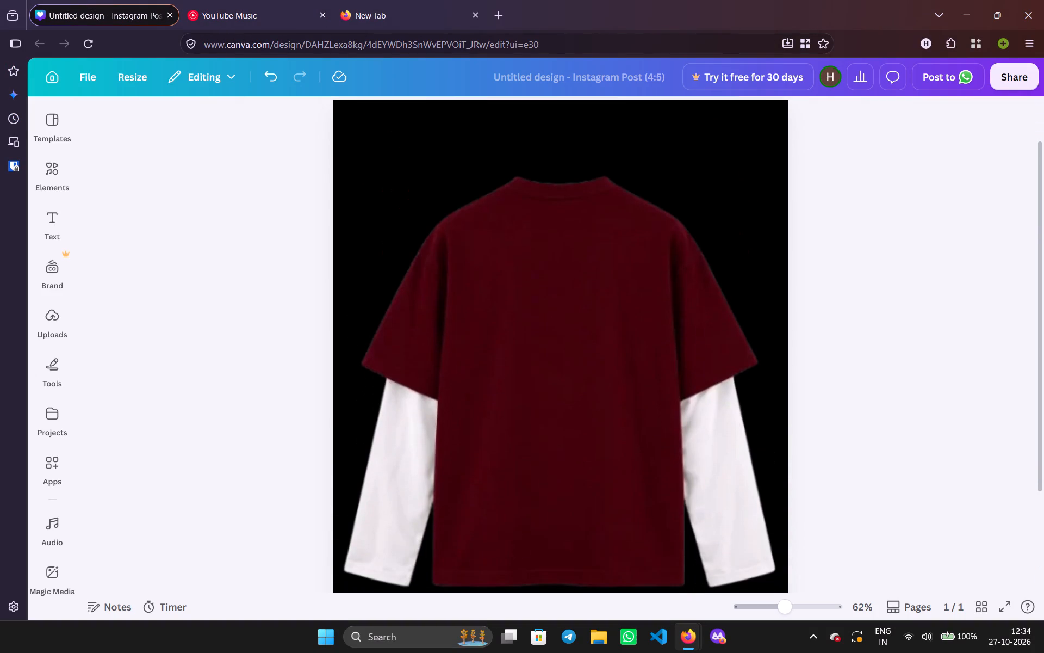
{"action": "scroll", "coordinate": [303, 309], "scroll_direction": "down", "scroll_amount": 1}
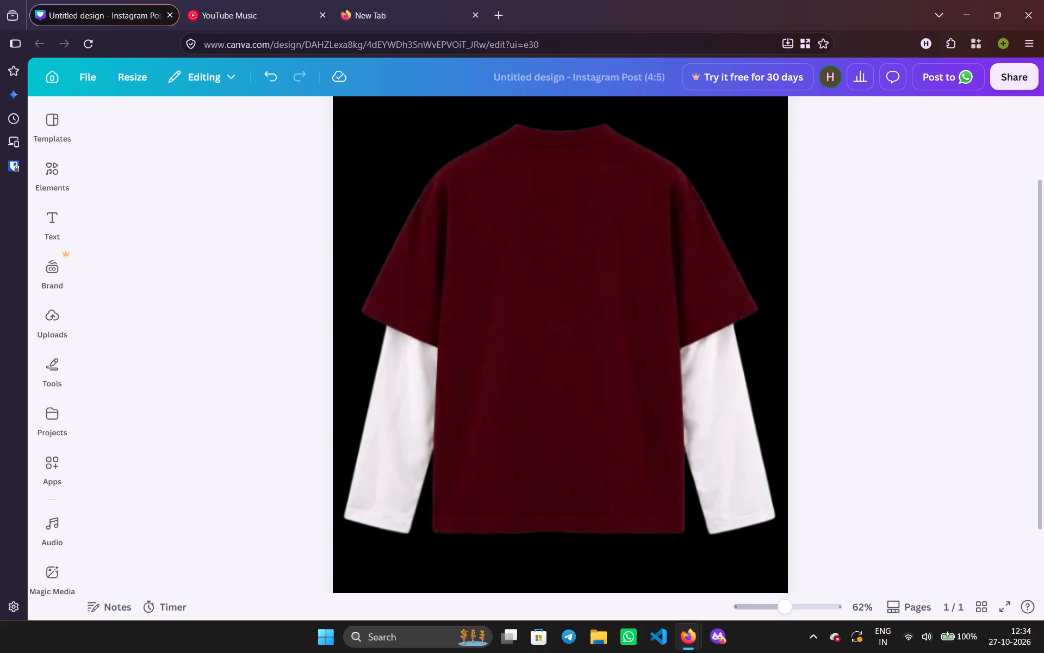
Start a new web search in the blank tab.
{"action": "left_click", "coordinate": [419, 0]}
{"action": "left_click", "coordinate": [374, 42]}
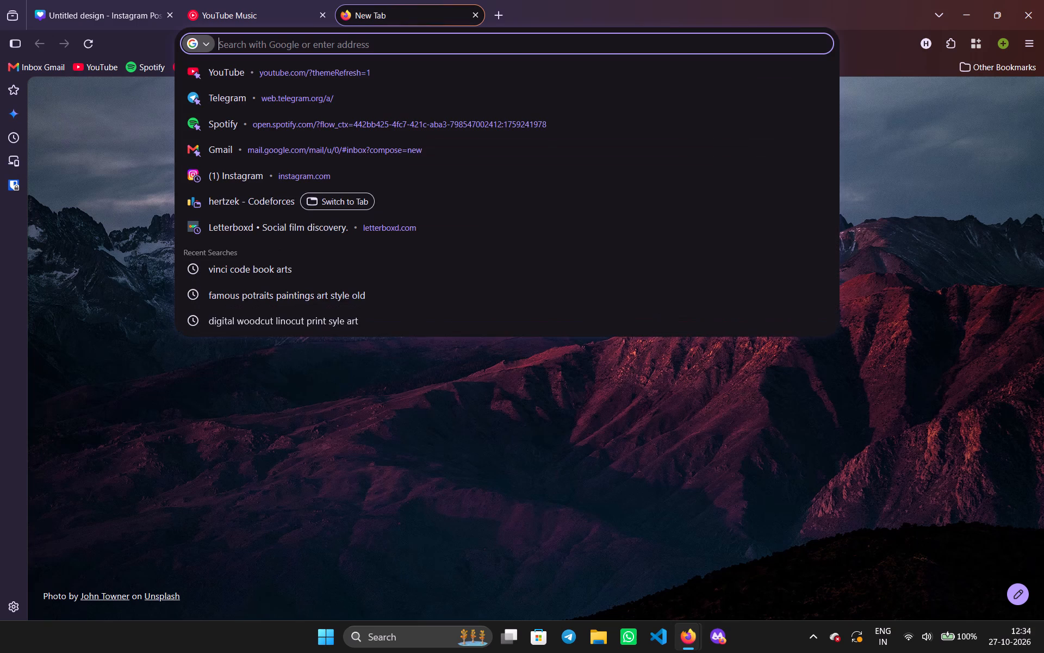
Search Google Images for "akira drawing cover iconic".
{"action": "type", "text": "akira drawing cover iconic"}
{"action": "key", "text": "Return"}
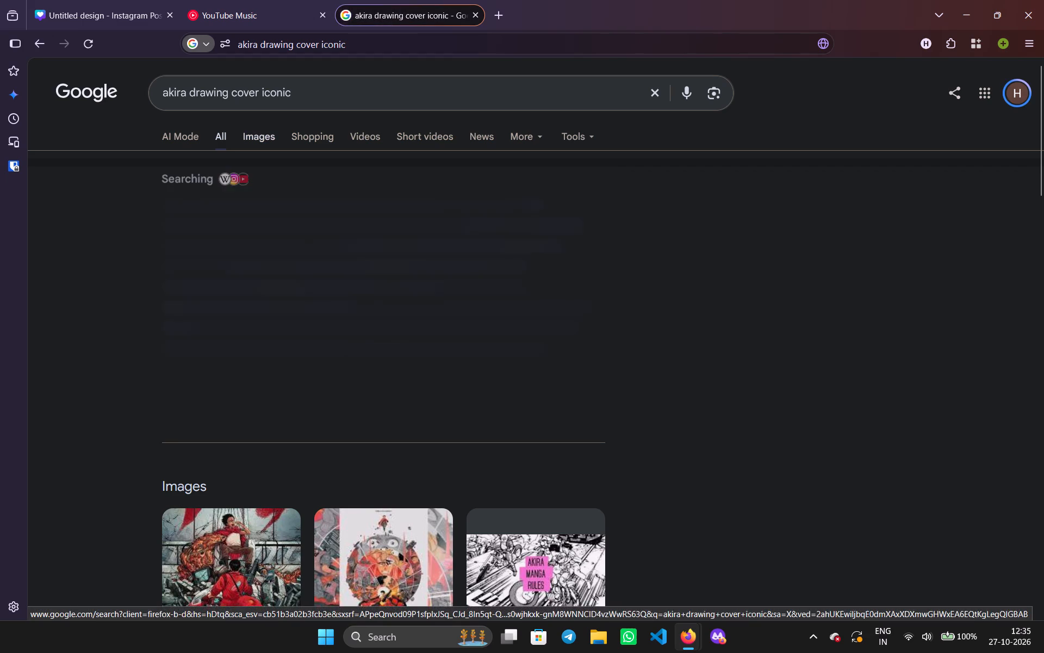
{"action": "left_click", "coordinate": [258, 135]}
{"action": "scroll", "coordinate": [258, 135], "scroll_direction": "down", "scroll_amount": 2}
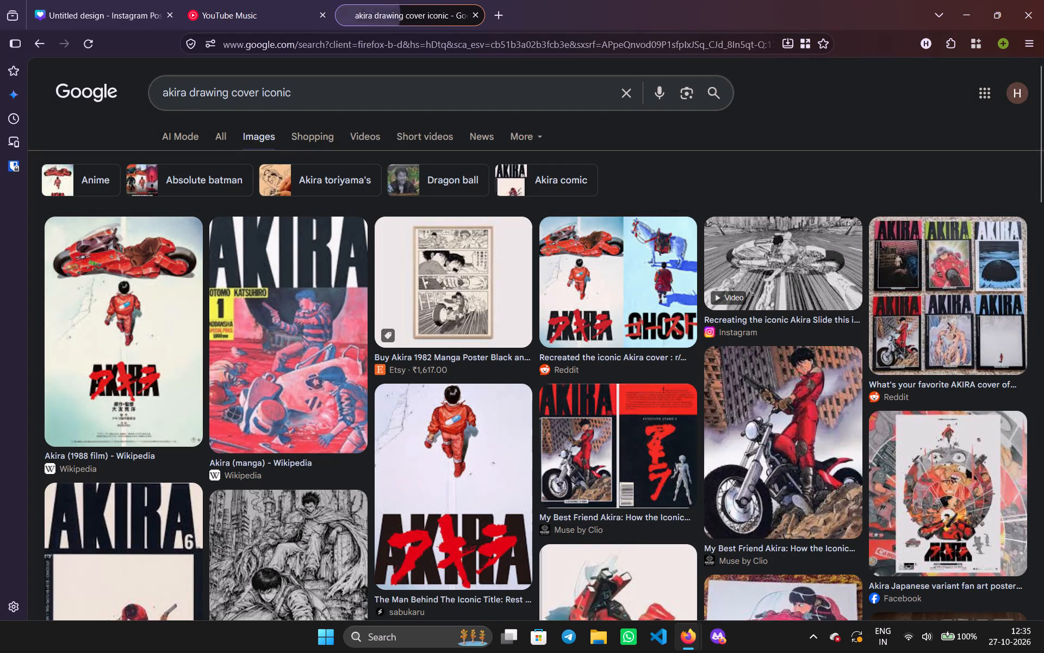
Open the Akira (1988 film) poster, pick the related Akira (film) Wikipedia version with the plain red title, and copy its image.
{"action": "left_click", "coordinate": [146, 339]}
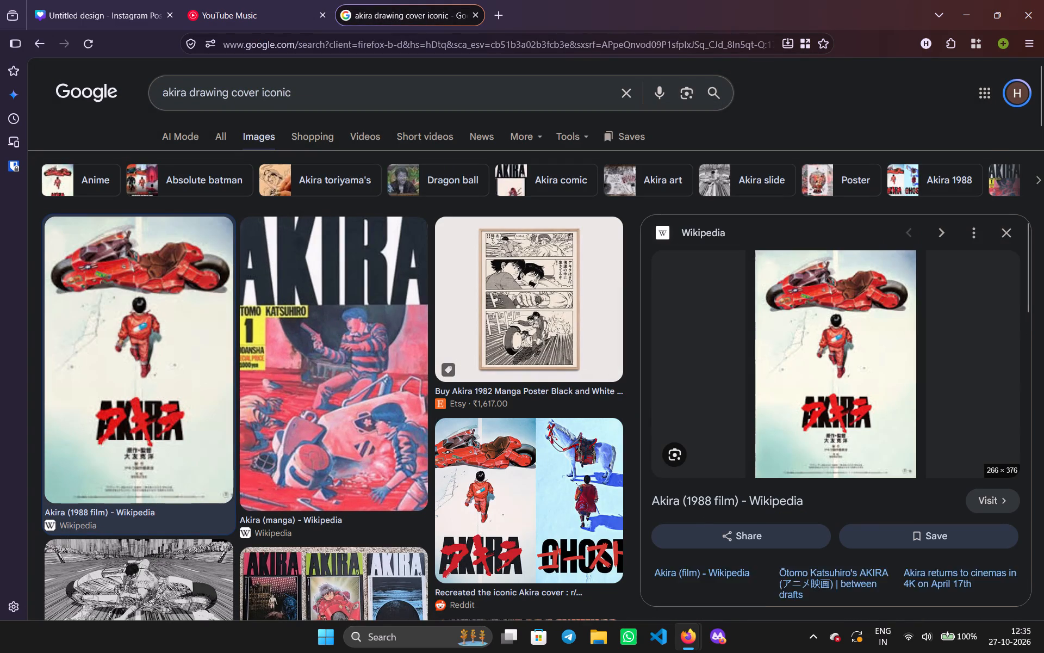
{"action": "scroll", "coordinate": [817, 320], "scroll_direction": "down", "scroll_amount": 2}
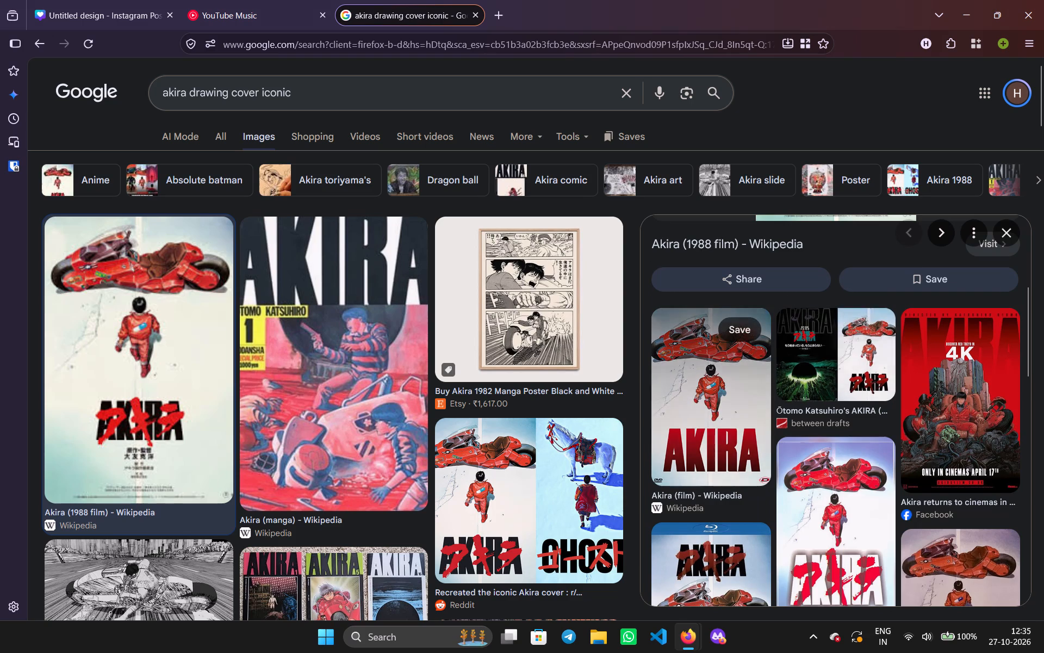
{"action": "left_click", "coordinate": [675, 419]}
{"action": "right_click", "coordinate": [818, 343]}
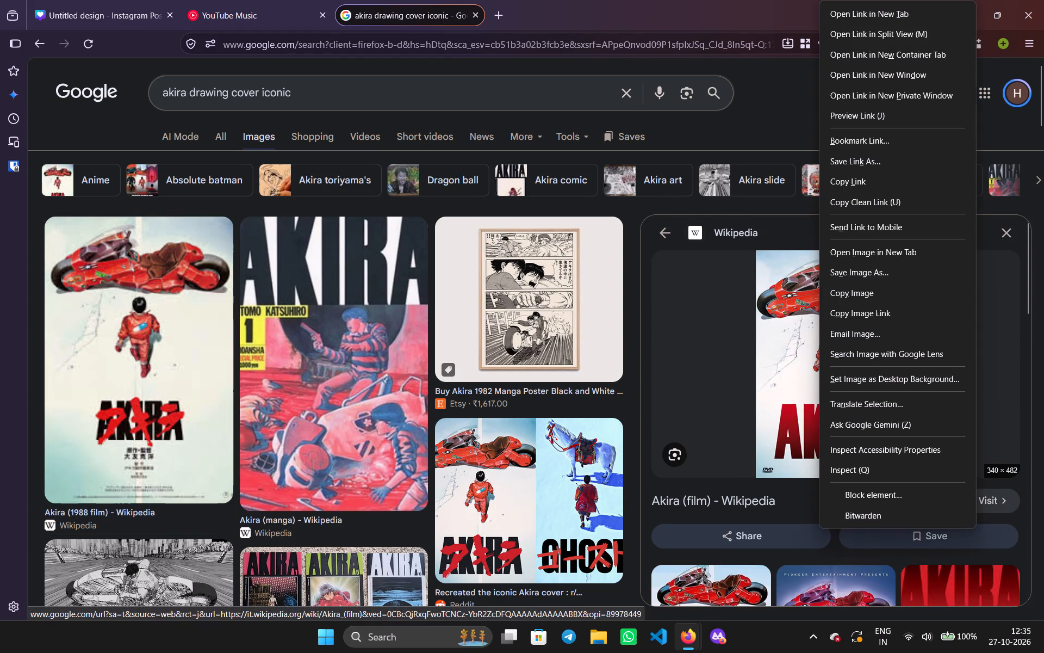
{"action": "left_click", "coordinate": [844, 295]}
Search for "bg remover" in a new tab, open remove.bg, and paste in the copied poster to strip its background.
{"action": "left_click", "coordinate": [509, 0]}
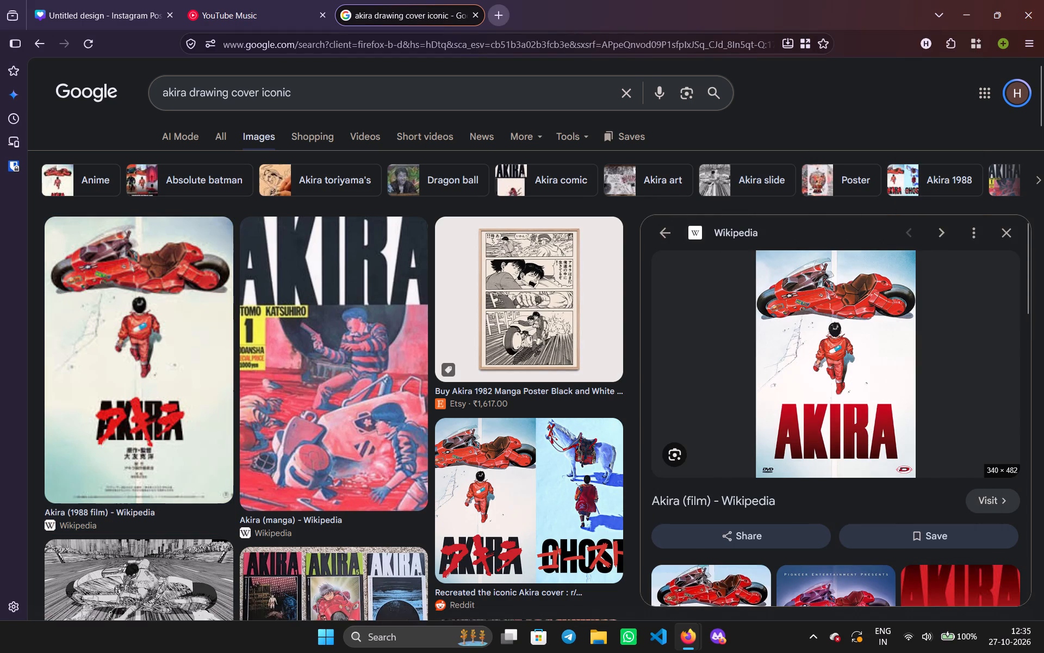
{"action": "type", "text": "bg remover"}
{"action": "key", "text": "Return"}
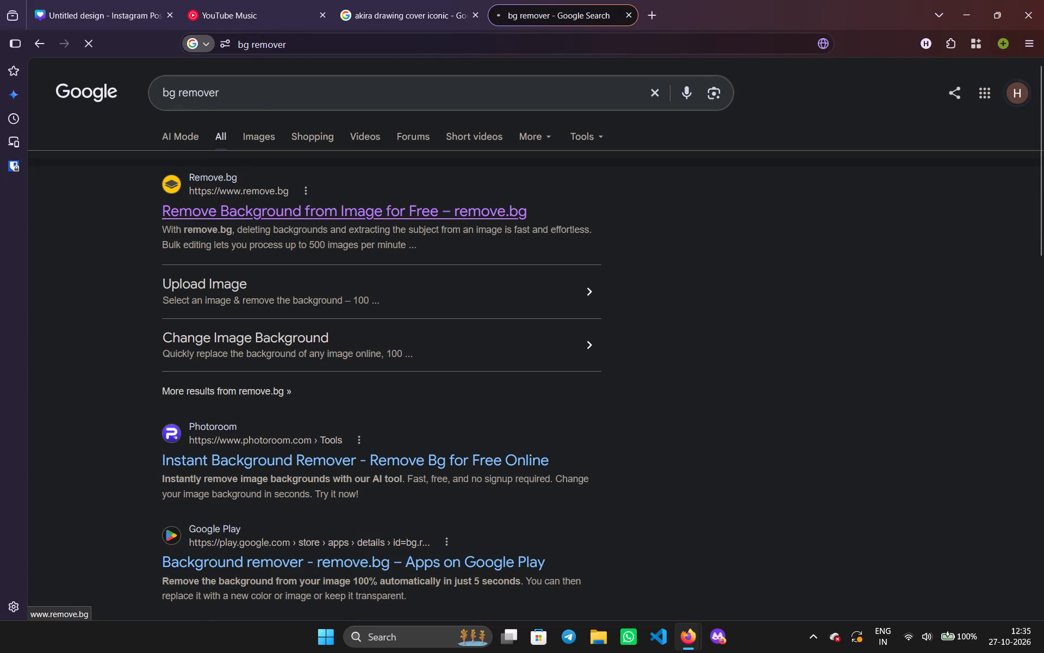
{"action": "left_click", "coordinate": [331, 210]}
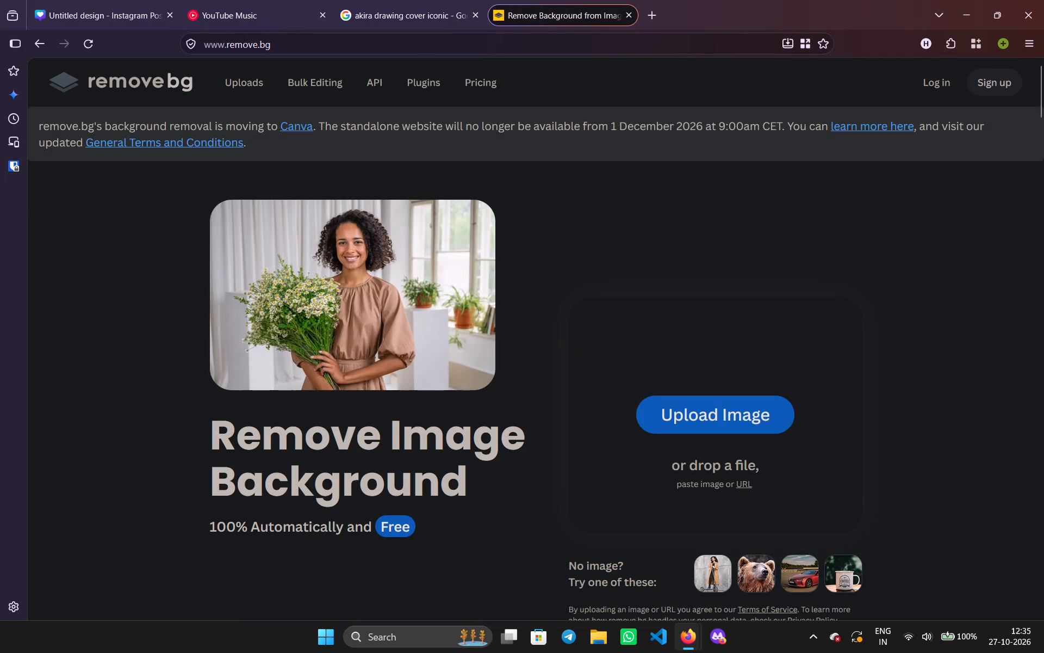
{"action": "key", "text": "ctrl+v"}
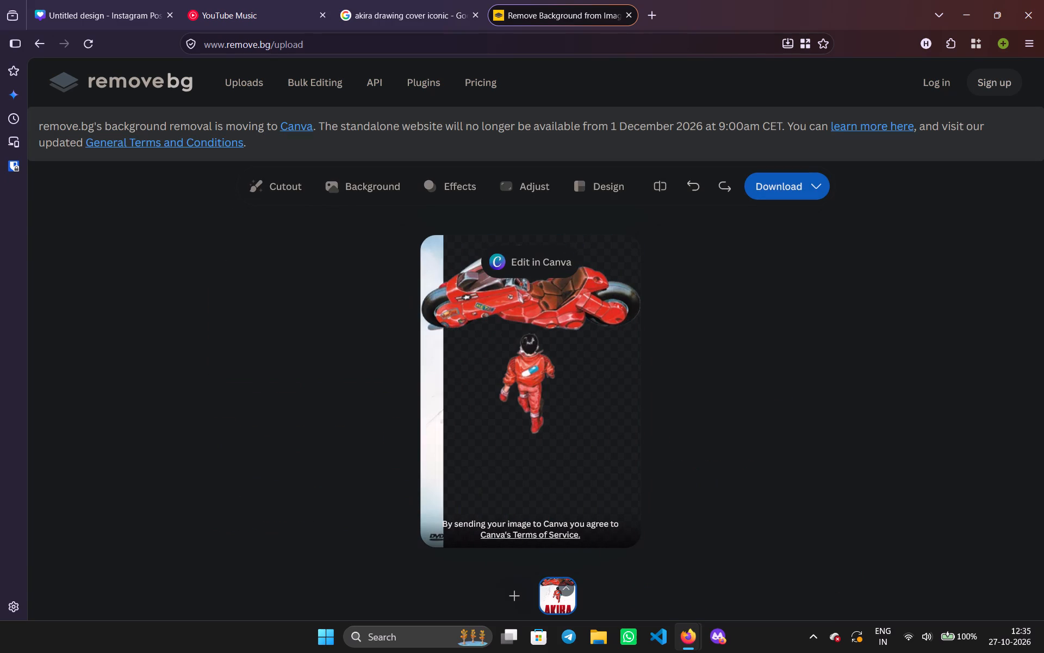
Copy the background-free Akira cutout and paste it into the Canva shirt design.
{"action": "right_click", "coordinate": [525, 319]}
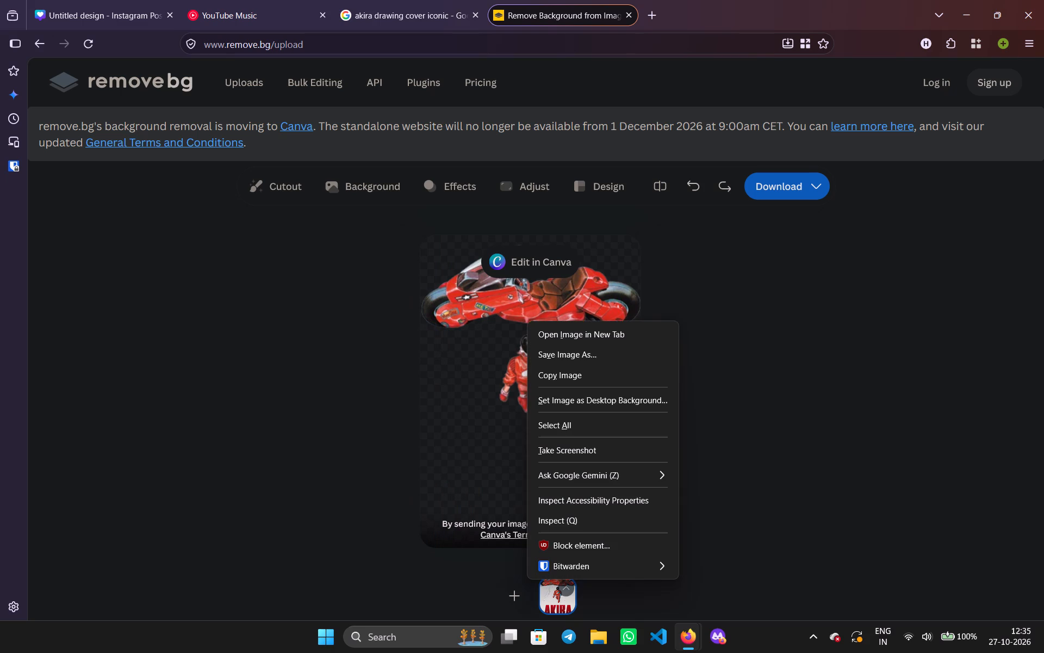
{"action": "left_click", "coordinate": [567, 377]}
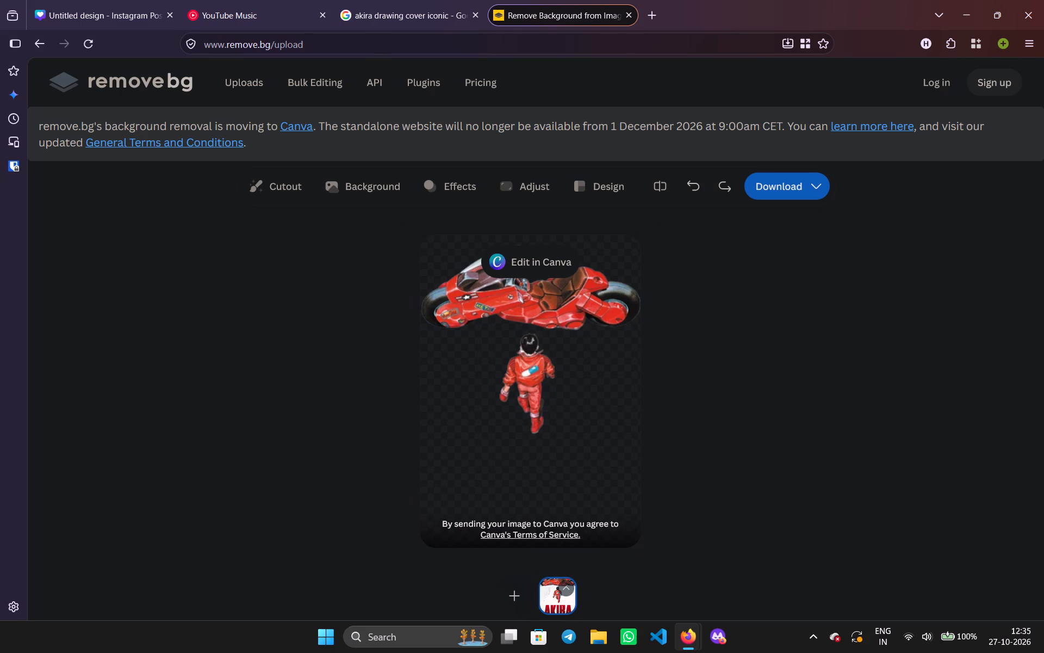
{"action": "left_click", "coordinate": [411, 0]}
{"action": "left_click", "coordinate": [134, 0]}
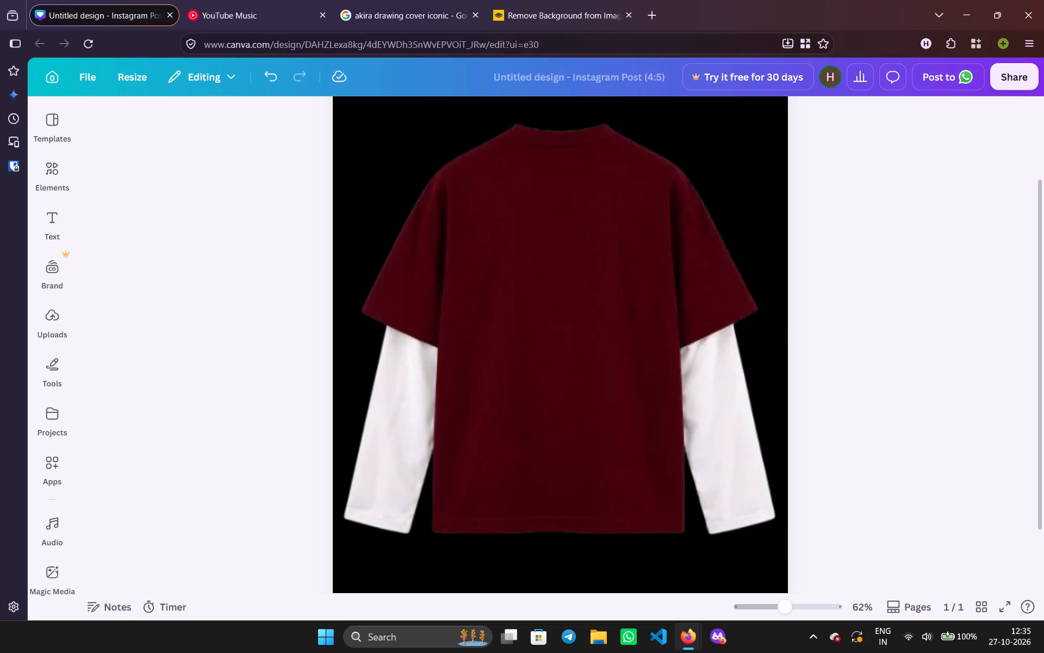
{"action": "left_click", "coordinate": [139, 273]}
{"action": "key", "text": "ctrl+v"}
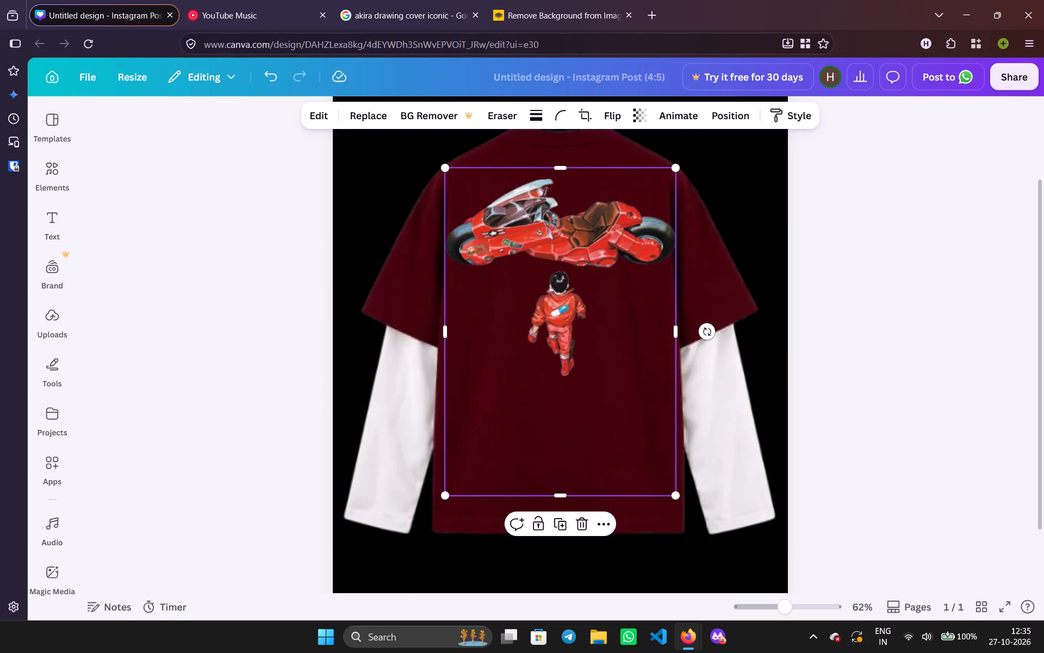
Shrink the Akira graphic slightly and centre it horizontally on the shirt's back, a little below the shoulders.
{"action": "scroll", "coordinate": [530, 303], "scroll_direction": "up", "scroll_amount": 2}
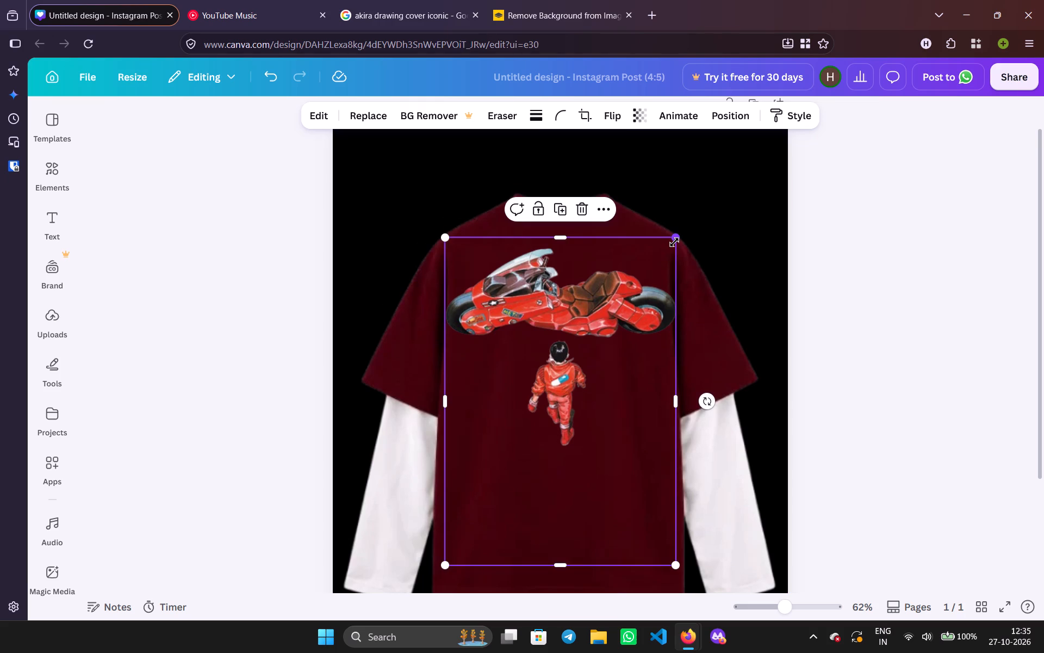
{"action": "left_click_drag", "start_coordinate": [584, 344], "coordinate": [579, 348]}
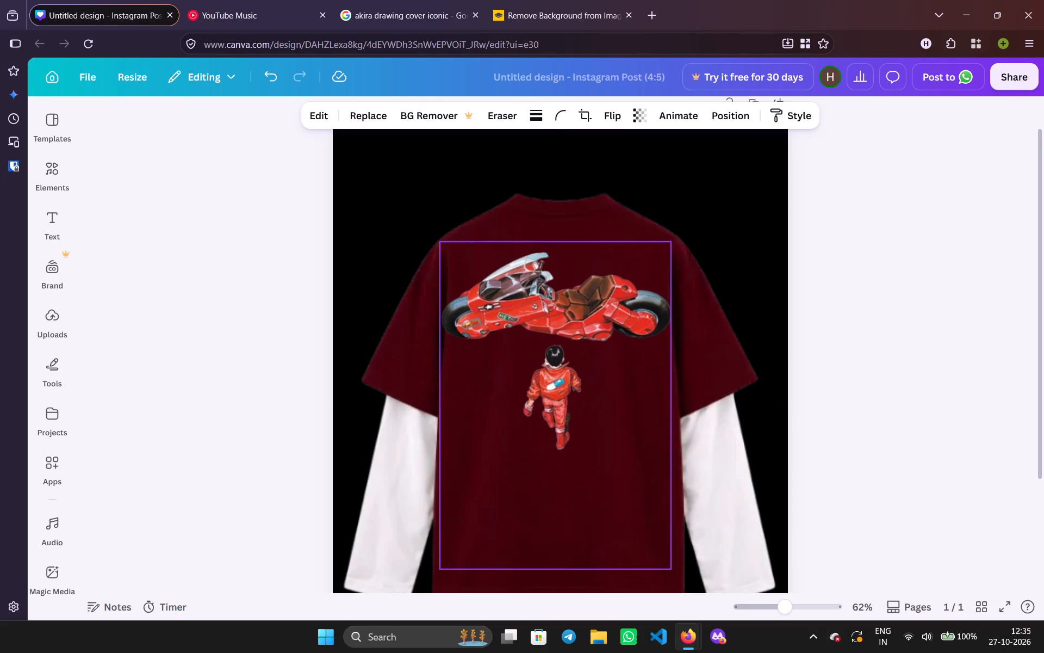
{"action": "left_click_drag", "start_coordinate": [579, 348], "coordinate": [582, 349]}
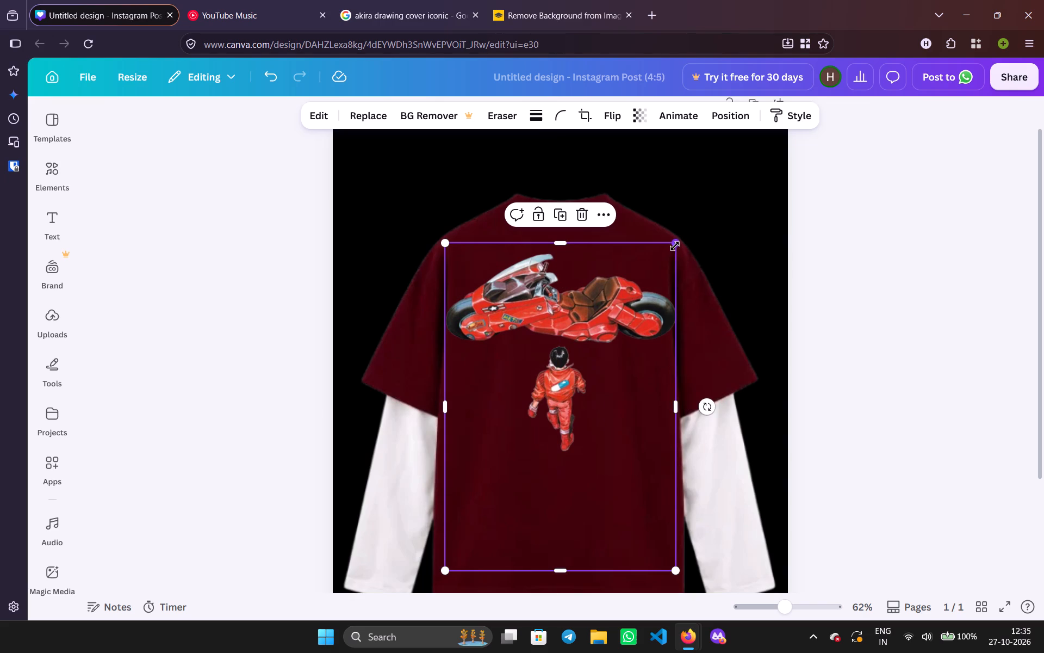
{"action": "left_click_drag", "start_coordinate": [674, 245], "coordinate": [666, 249]}
{"action": "left_click_drag", "start_coordinate": [568, 340], "coordinate": [568, 355]}
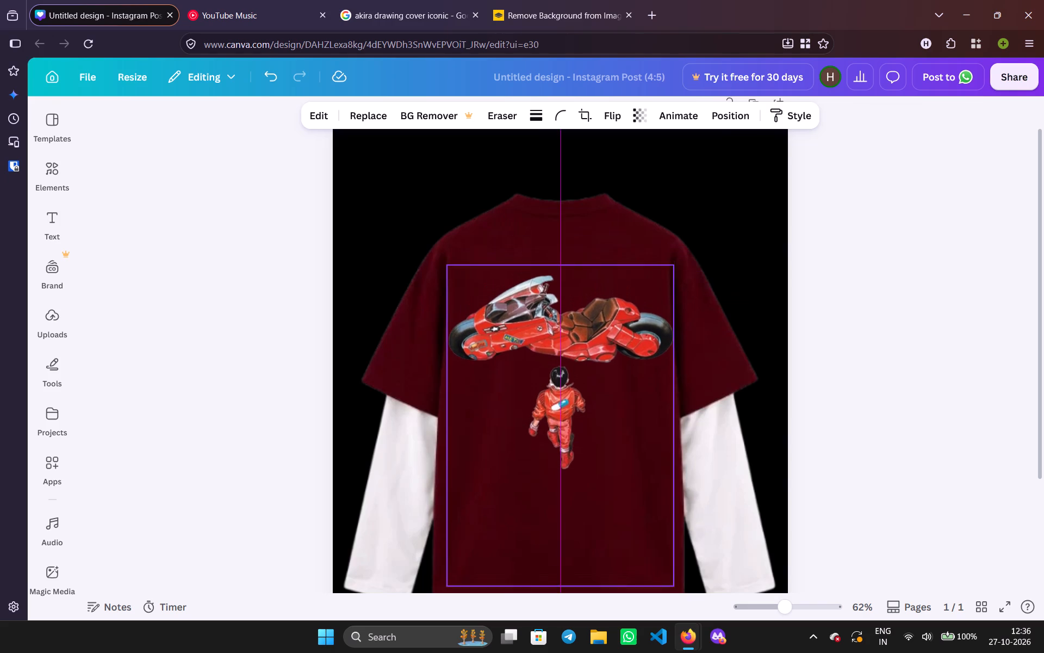
{"action": "left_click_drag", "start_coordinate": [568, 355], "coordinate": [568, 358]}
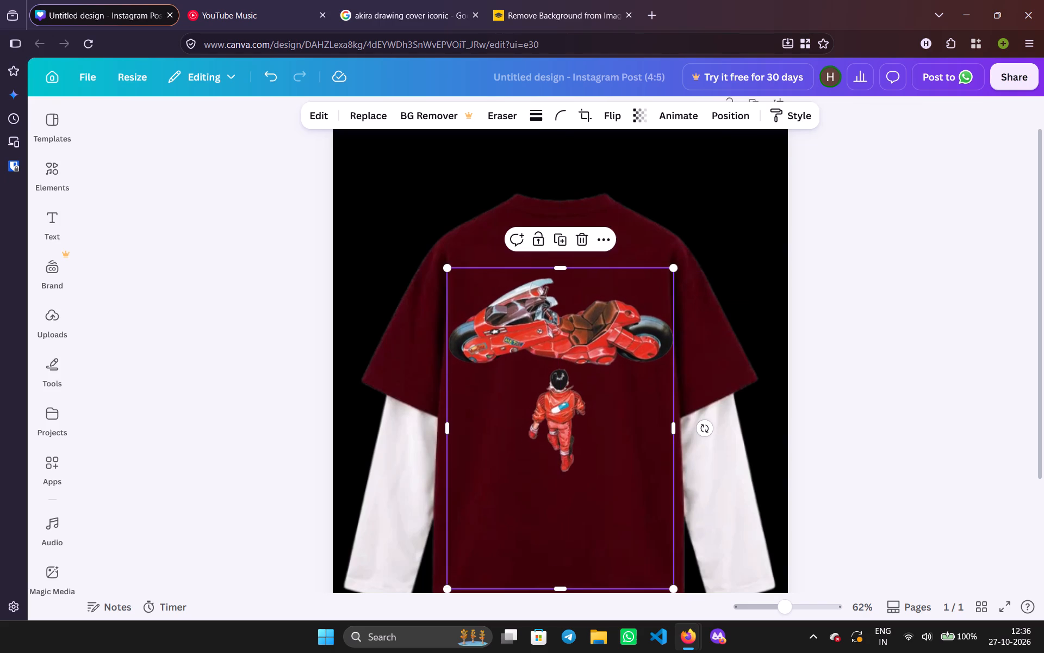
{"action": "scroll", "coordinate": [568, 358], "scroll_direction": "down", "scroll_amount": 1}
{"action": "left_click", "coordinate": [574, 513]}
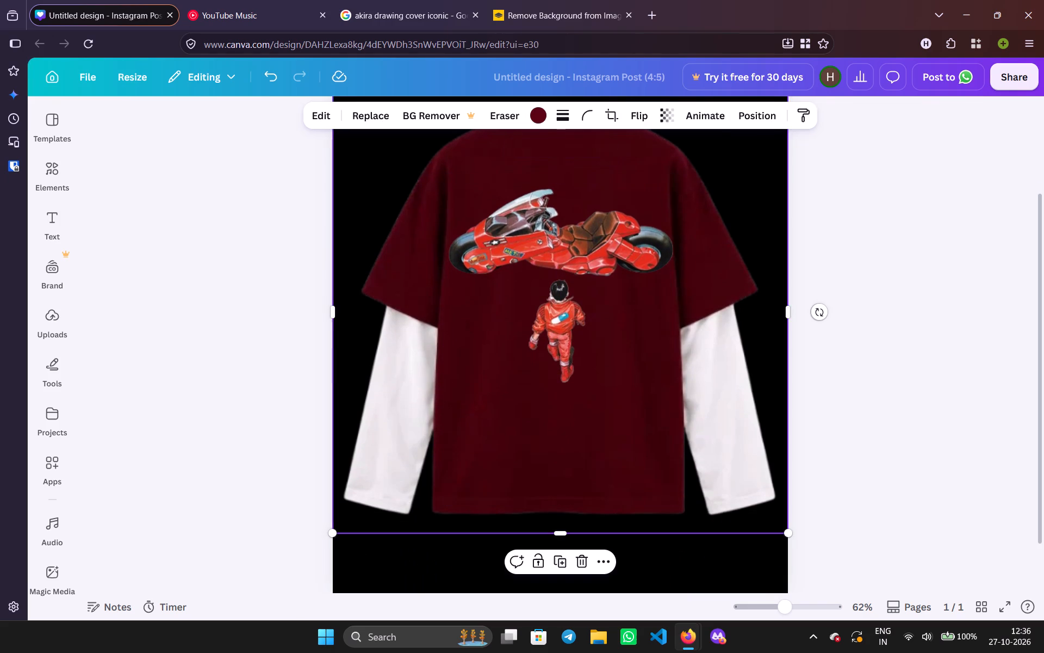
{"action": "left_click", "coordinate": [574, 513]}
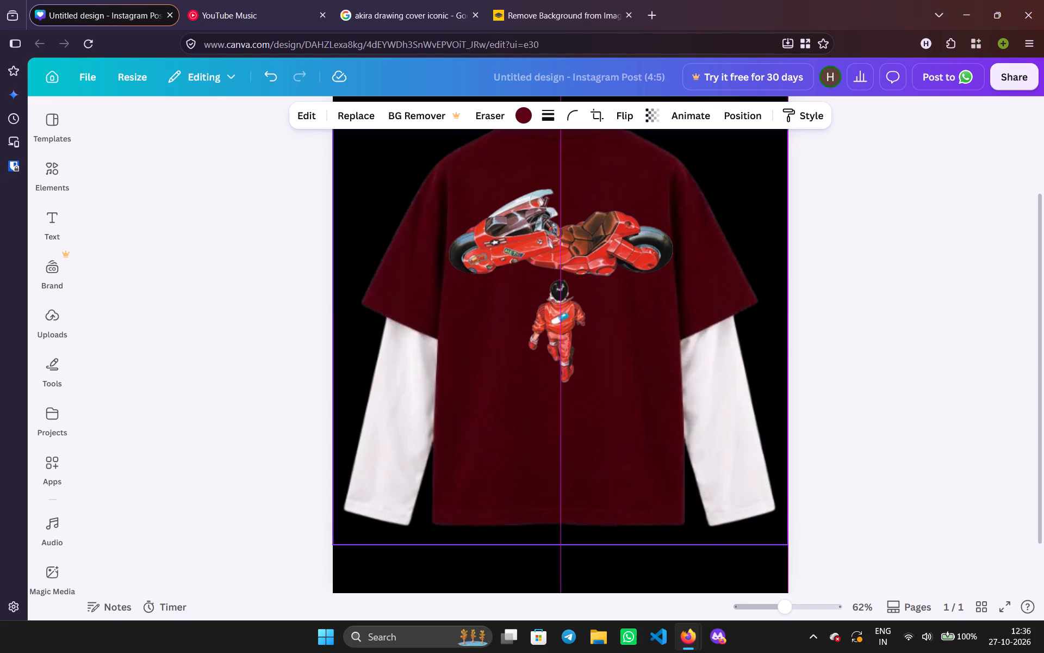
Set the Akira graphic's transparency to 81.
{"action": "left_click", "coordinate": [575, 291]}
{"action": "scroll", "coordinate": [575, 291], "scroll_direction": "up", "scroll_amount": 1}
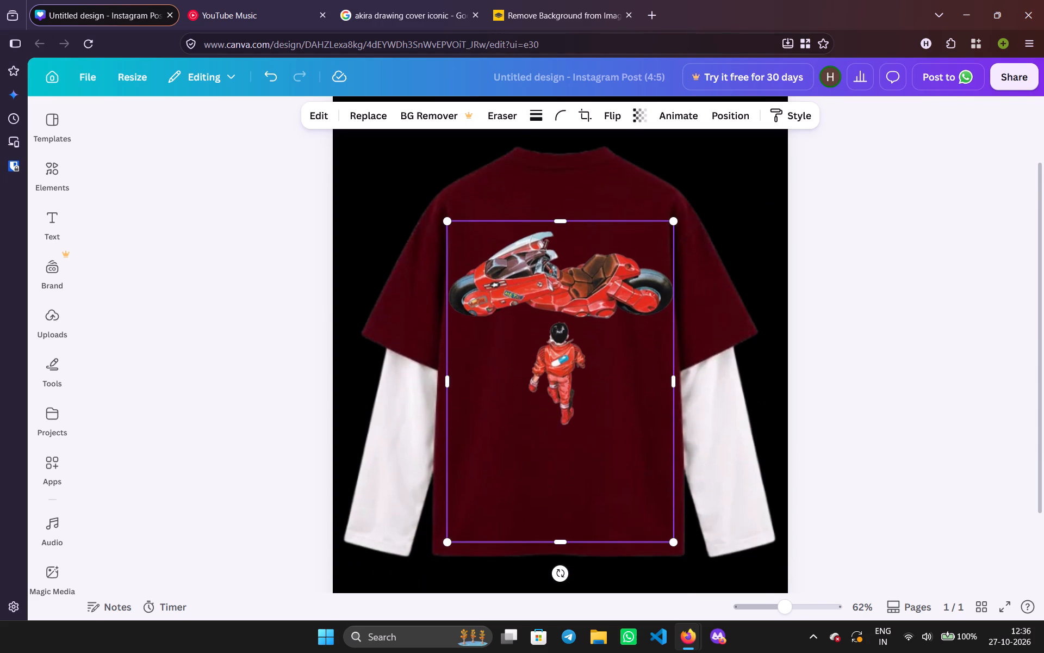
{"action": "left_click", "coordinate": [576, 292]}
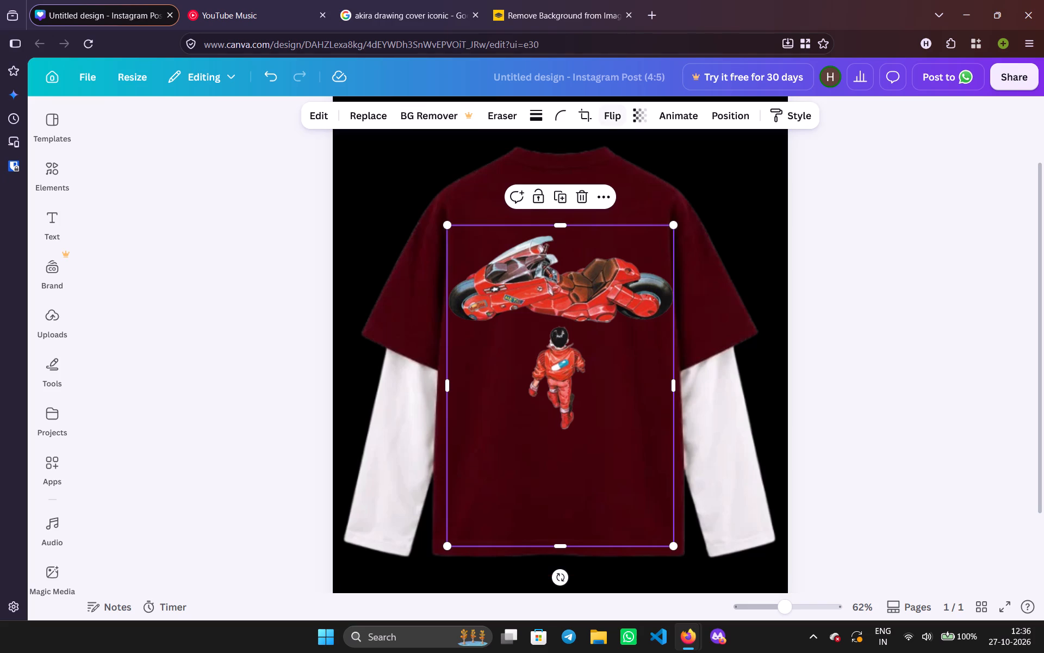
{"action": "left_click", "coordinate": [642, 121]}
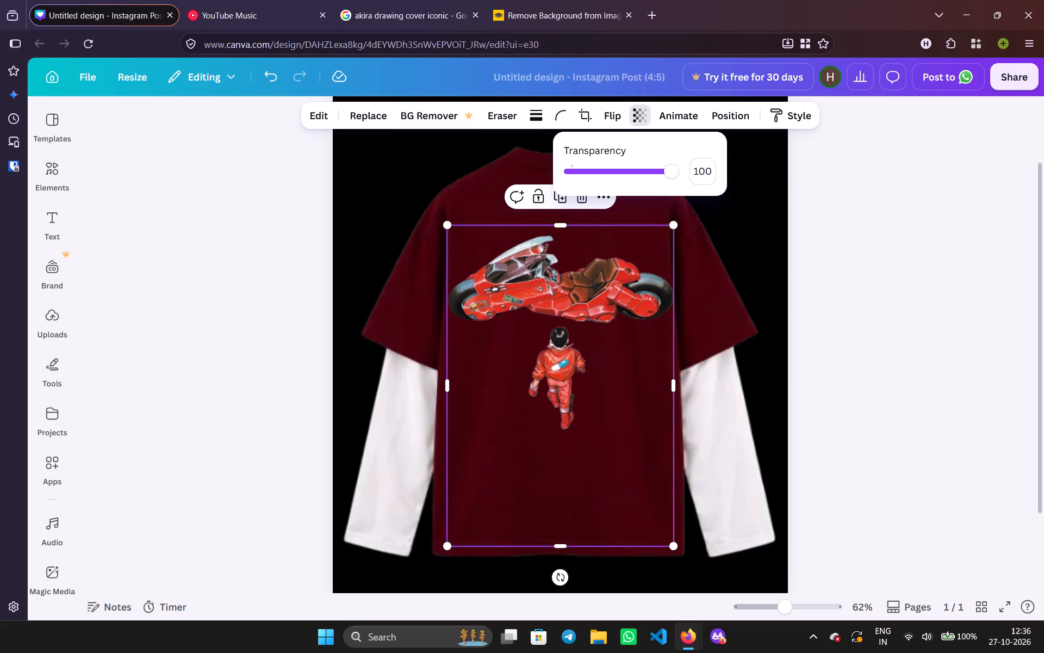
{"action": "left_click_drag", "start_coordinate": [669, 174], "coordinate": [652, 171]}
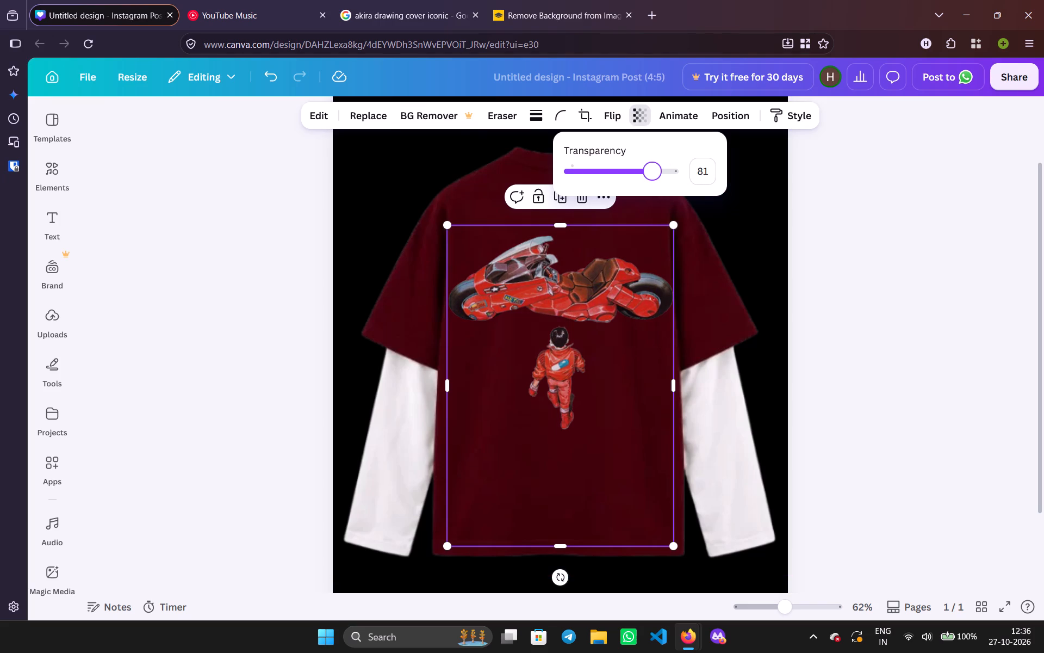
{"action": "left_click_drag", "start_coordinate": [652, 171], "coordinate": [650, 170]}
{"action": "left_click_drag", "start_coordinate": [650, 170], "coordinate": [652, 171]}
{"action": "left_click", "coordinate": [246, 313]}
{"action": "scroll", "coordinate": [246, 313], "scroll_direction": "up", "scroll_amount": 2}
{"action": "double_click", "coordinate": [246, 313]}
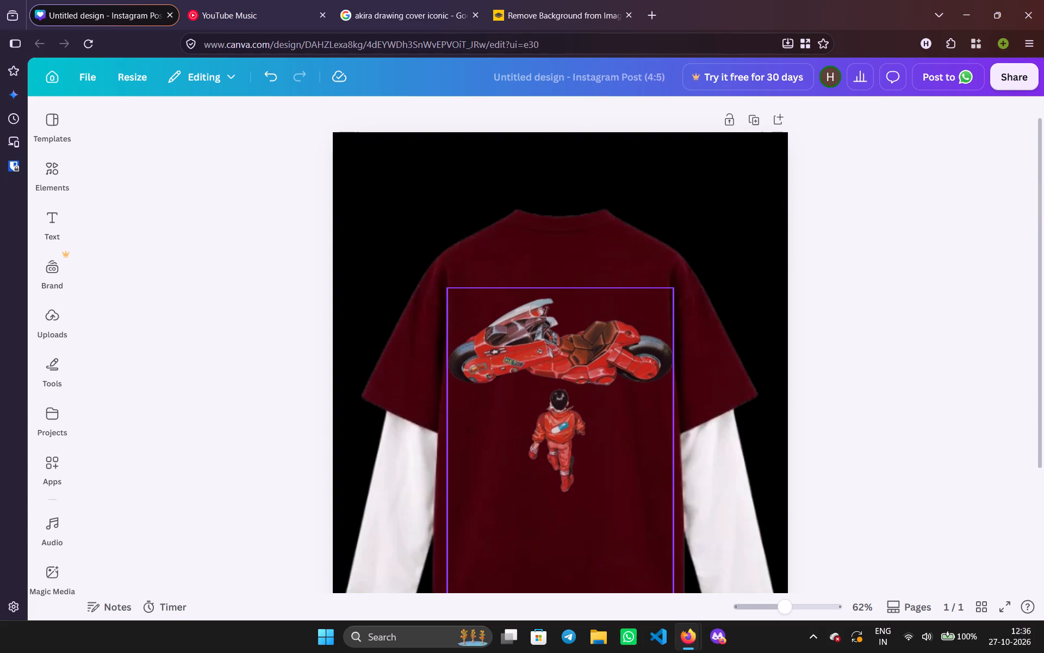
Move the Akira graphic down to the lower half of the shirt's back, keeping it horizontally centred.
{"action": "scroll", "coordinate": [594, 393], "scroll_direction": "down", "scroll_amount": 1}
{"action": "left_click_drag", "start_coordinate": [568, 335], "coordinate": [568, 372]}
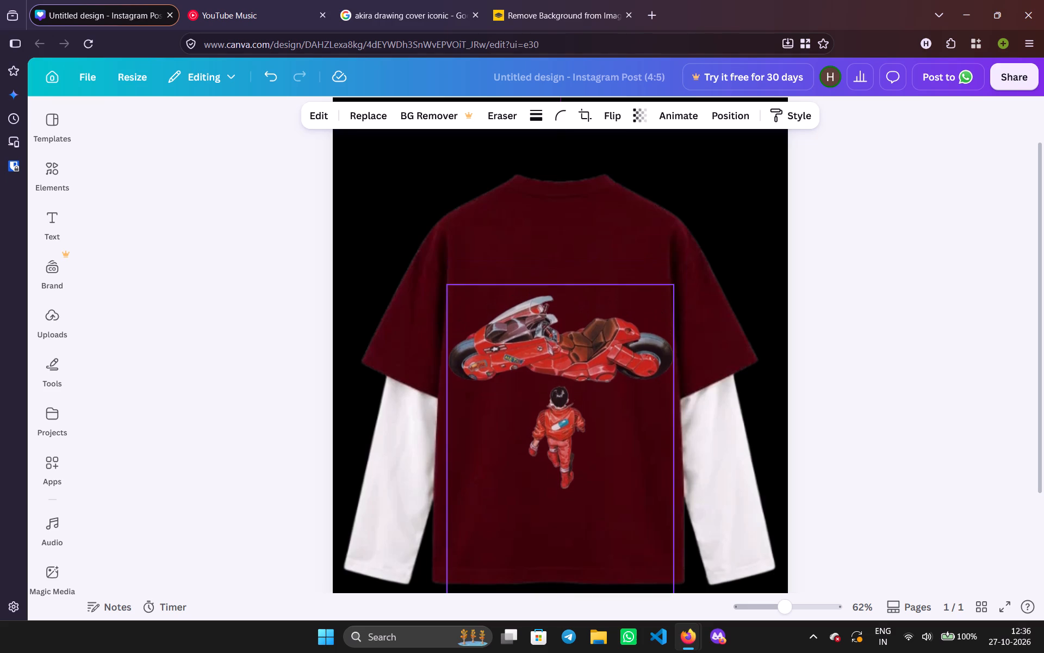
{"action": "left_click_drag", "start_coordinate": [568, 372], "coordinate": [567, 429]}
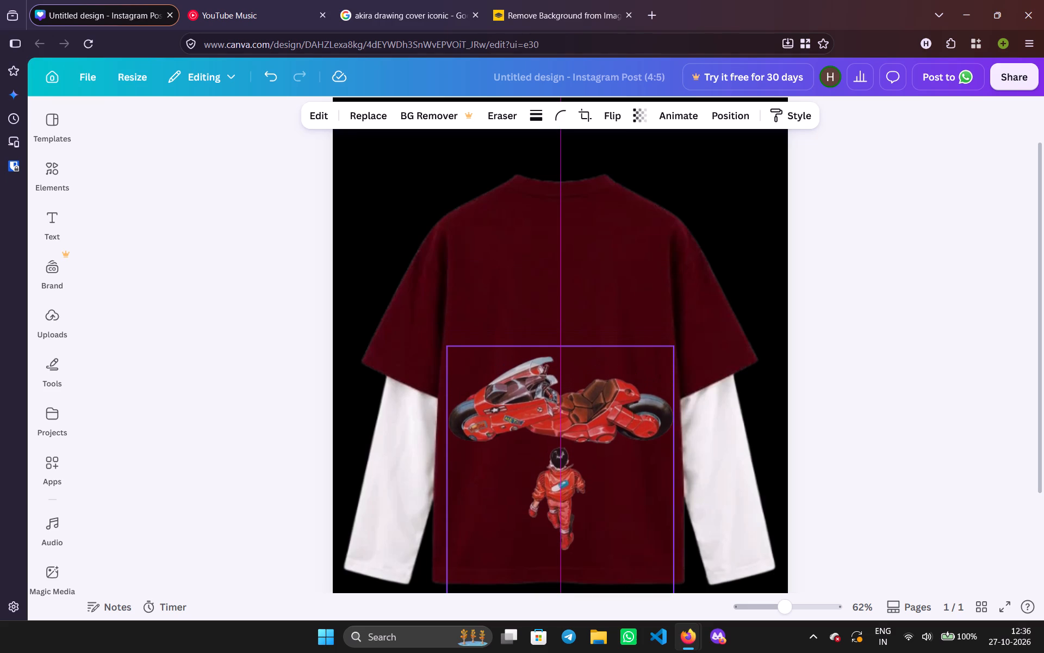
{"action": "left_click_drag", "start_coordinate": [567, 429], "coordinate": [566, 408]}
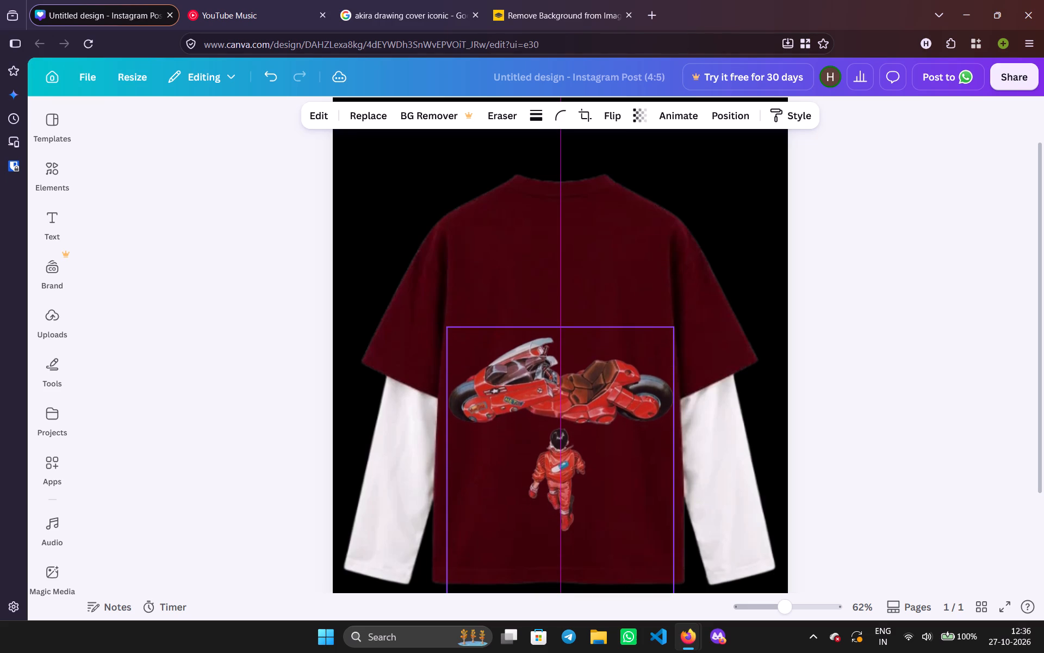
{"action": "left_click_drag", "start_coordinate": [566, 408], "coordinate": [568, 406]}
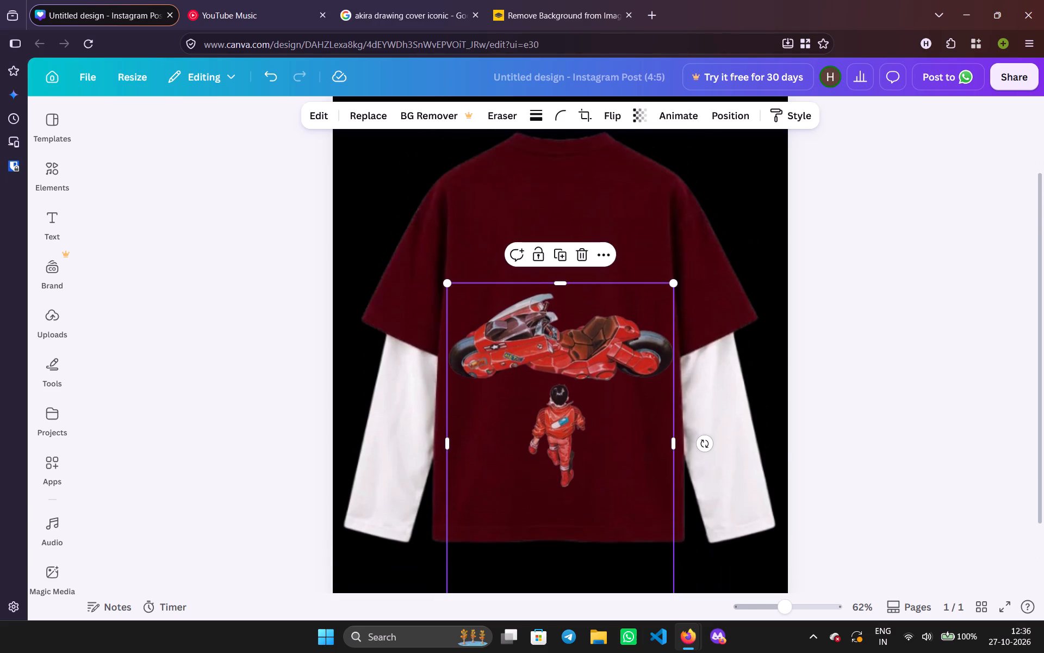
{"action": "left_click", "coordinate": [267, 331]}
{"action": "scroll", "coordinate": [267, 331], "scroll_direction": "up", "scroll_amount": 1}
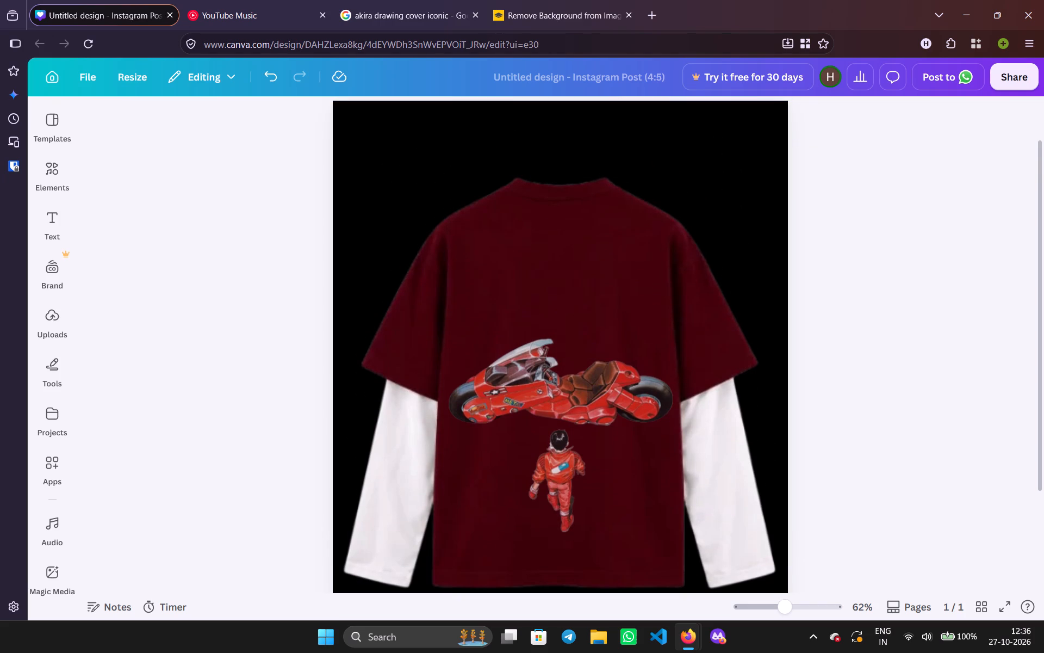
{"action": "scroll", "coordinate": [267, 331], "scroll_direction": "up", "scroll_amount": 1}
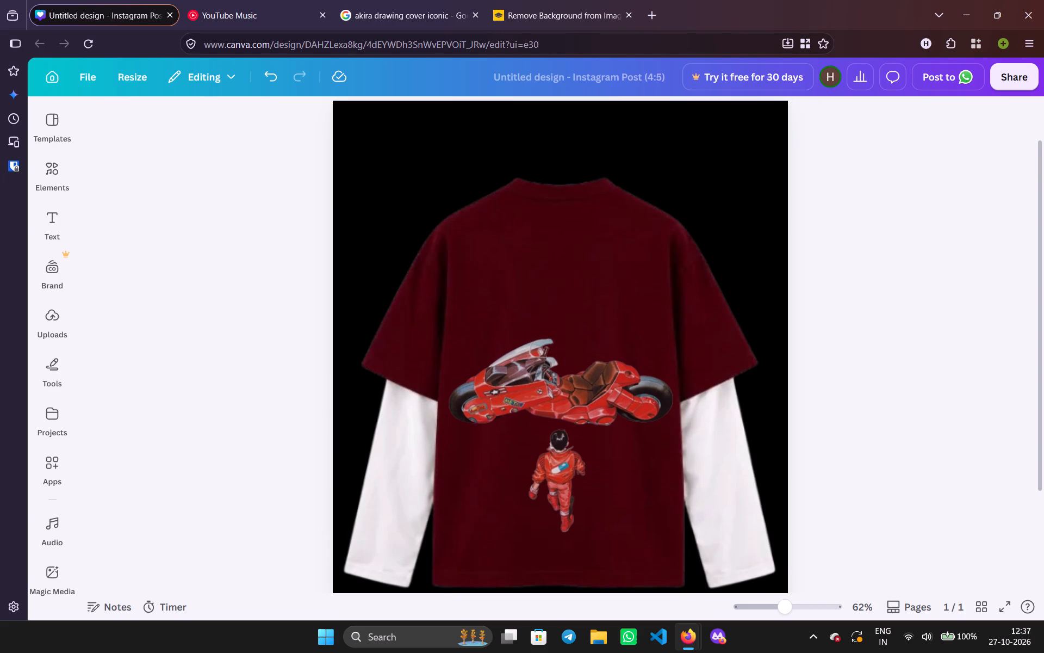
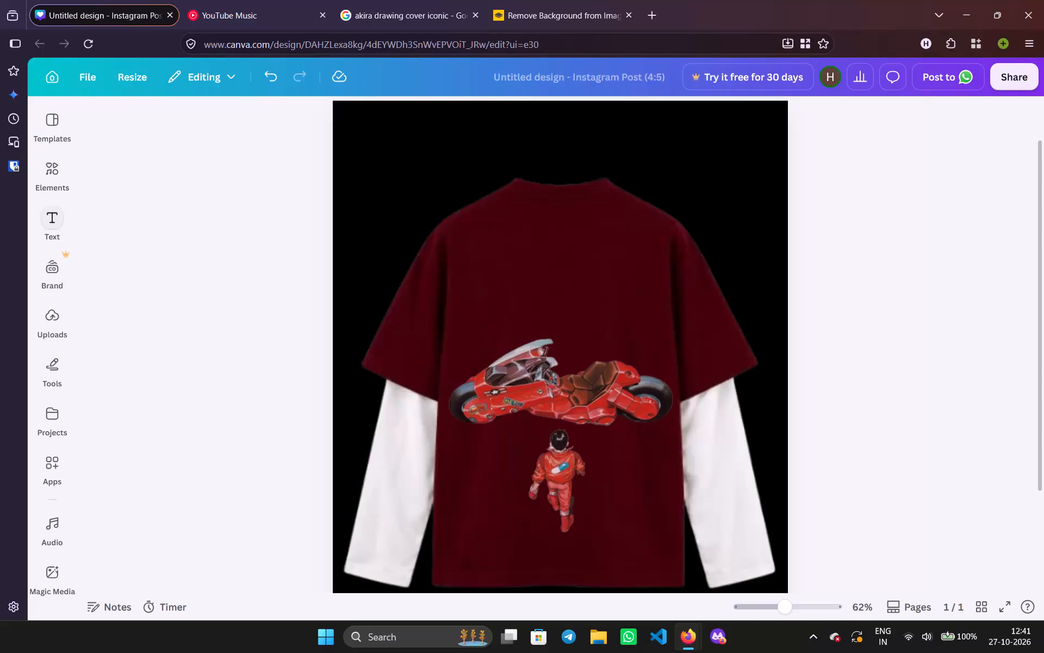
Browse the text library's font combinations for a lettering style suited to the shirt's back design.
{"action": "left_click", "coordinate": [49, 213]}
{"action": "scroll", "coordinate": [214, 371], "scroll_direction": "down", "scroll_amount": 3}
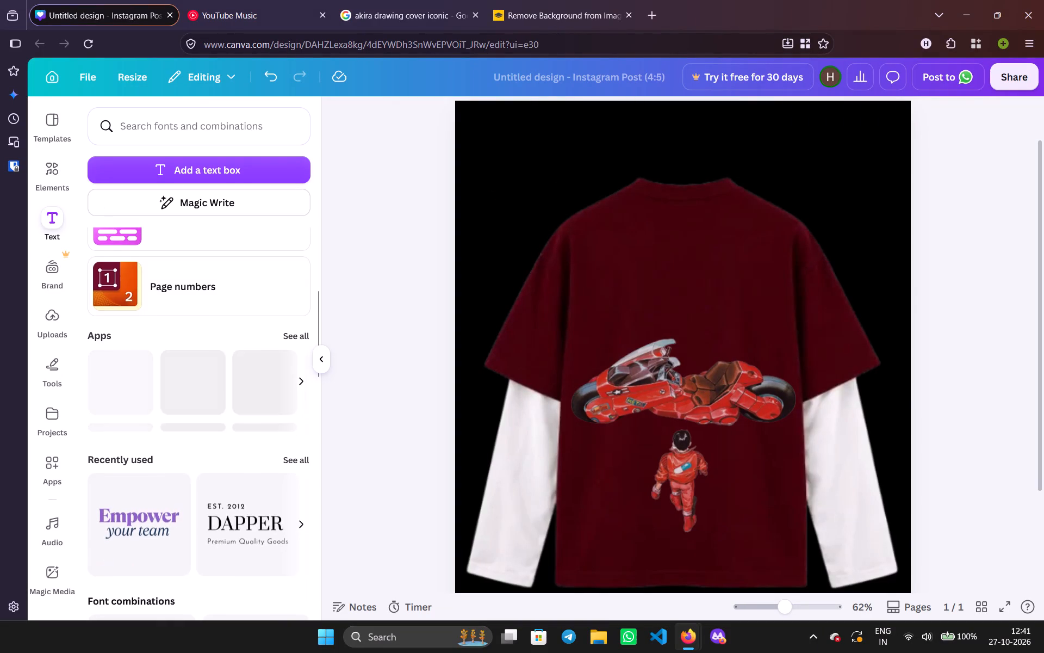
{"action": "scroll", "coordinate": [214, 371], "scroll_direction": "down", "scroll_amount": 2}
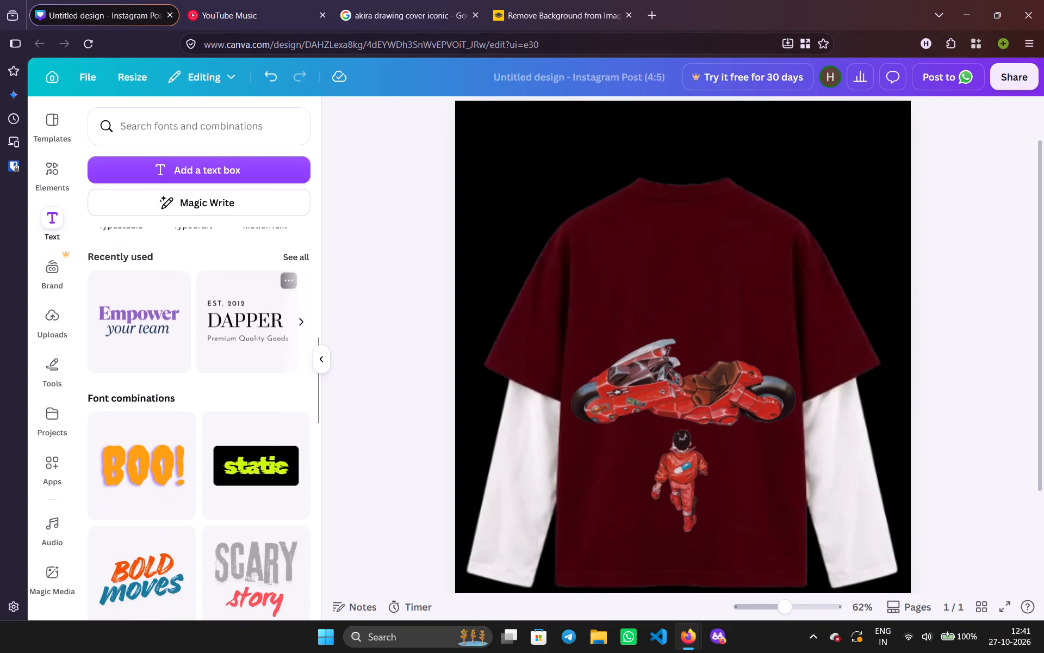
{"action": "scroll", "coordinate": [214, 371], "scroll_direction": "down", "scroll_amount": 4}
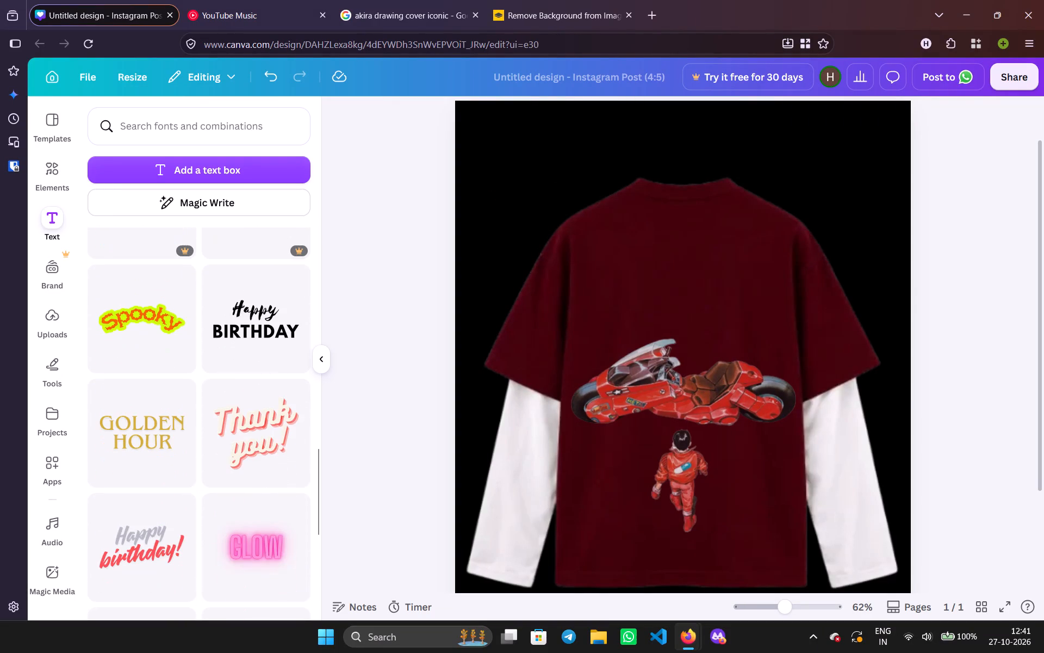
{"action": "scroll", "coordinate": [214, 371], "scroll_direction": "down", "scroll_amount": 2}
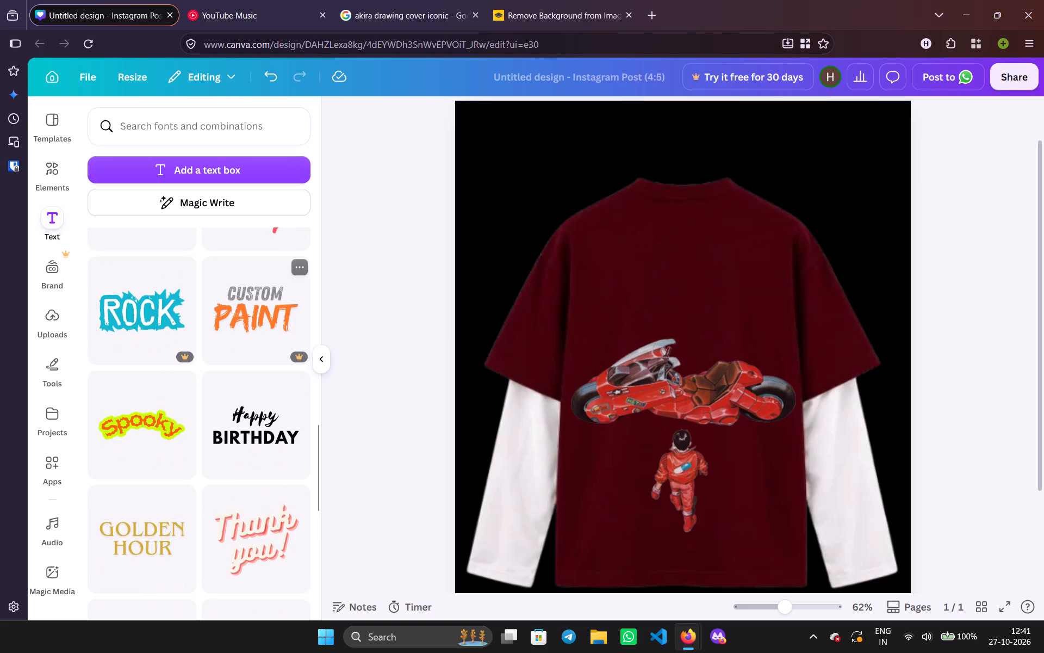
{"action": "scroll", "coordinate": [257, 314], "scroll_direction": "down", "scroll_amount": 5}
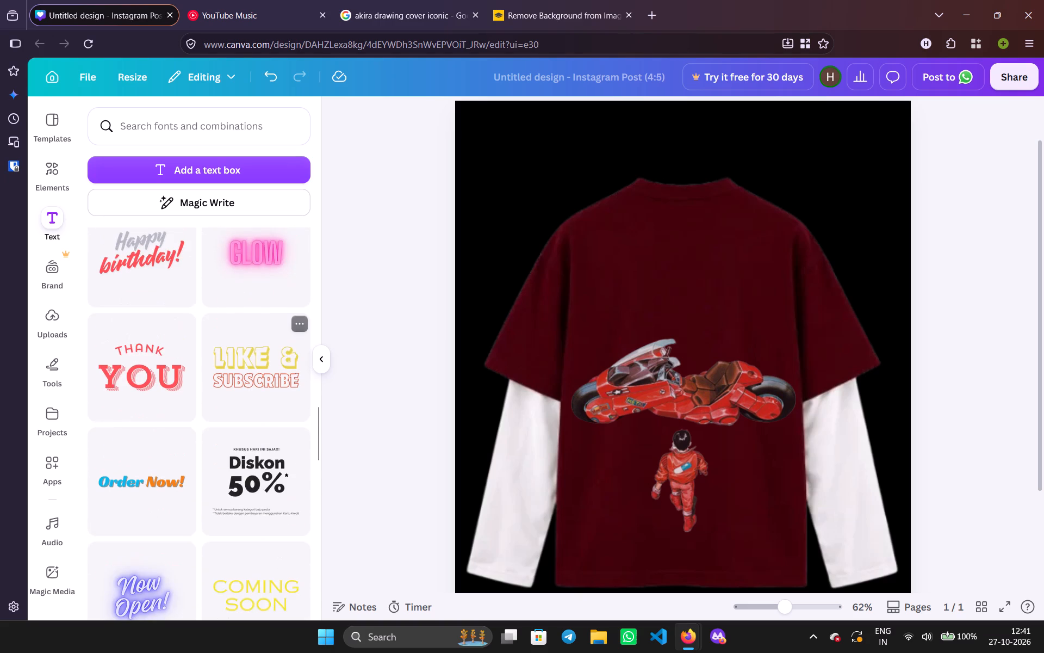
{"action": "scroll", "coordinate": [257, 314], "scroll_direction": "down", "scroll_amount": 4}
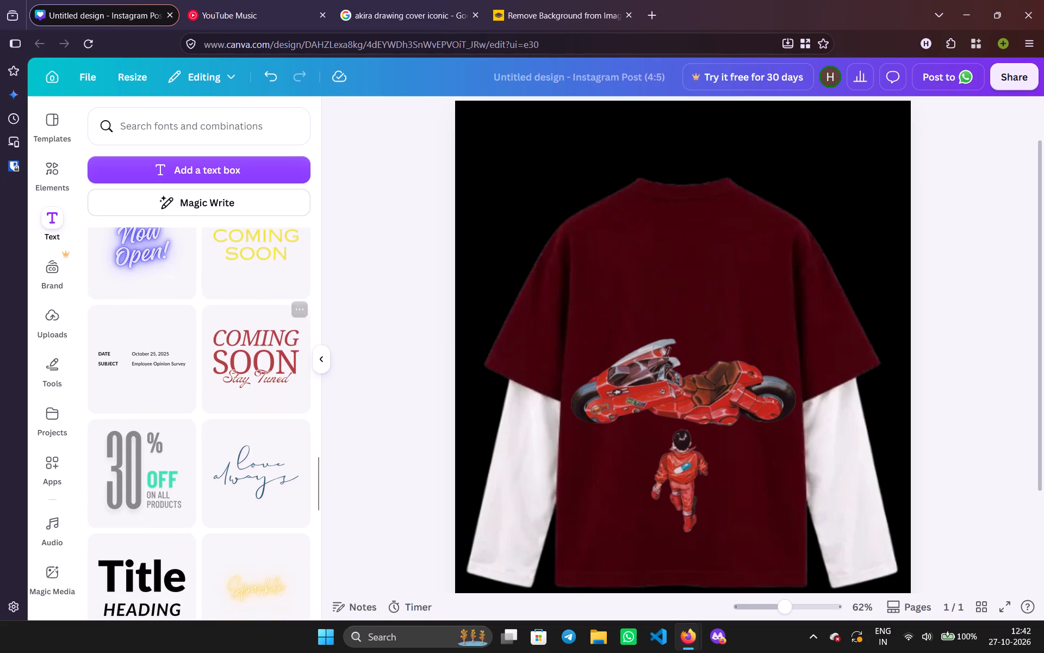
{"action": "scroll", "coordinate": [257, 314], "scroll_direction": "down", "scroll_amount": 3}
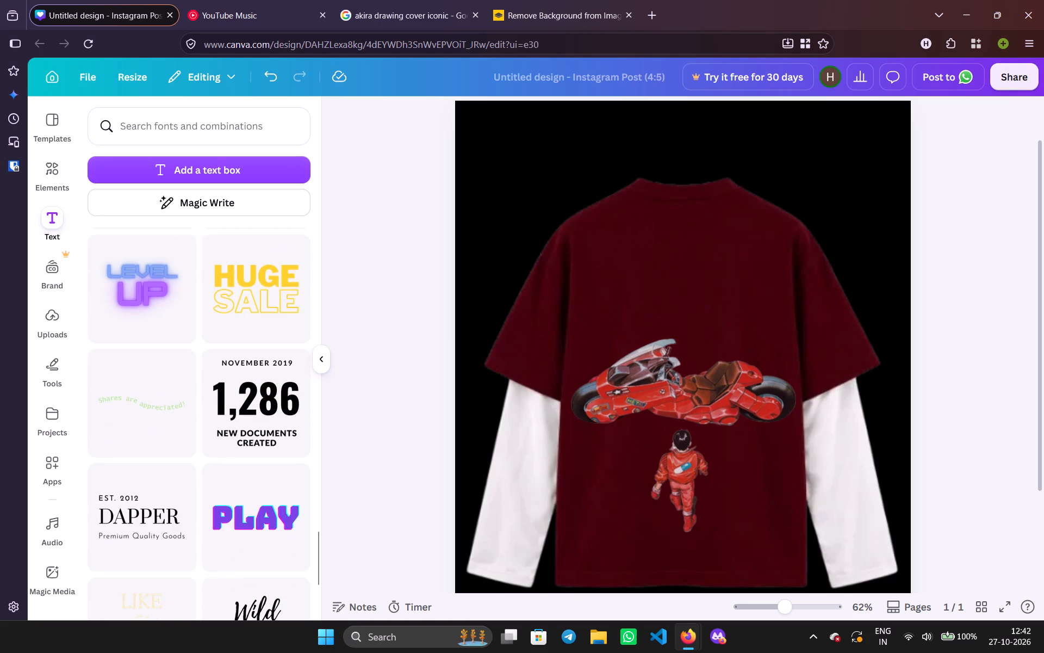
{"action": "scroll", "coordinate": [257, 314], "scroll_direction": "down", "scroll_amount": 3}
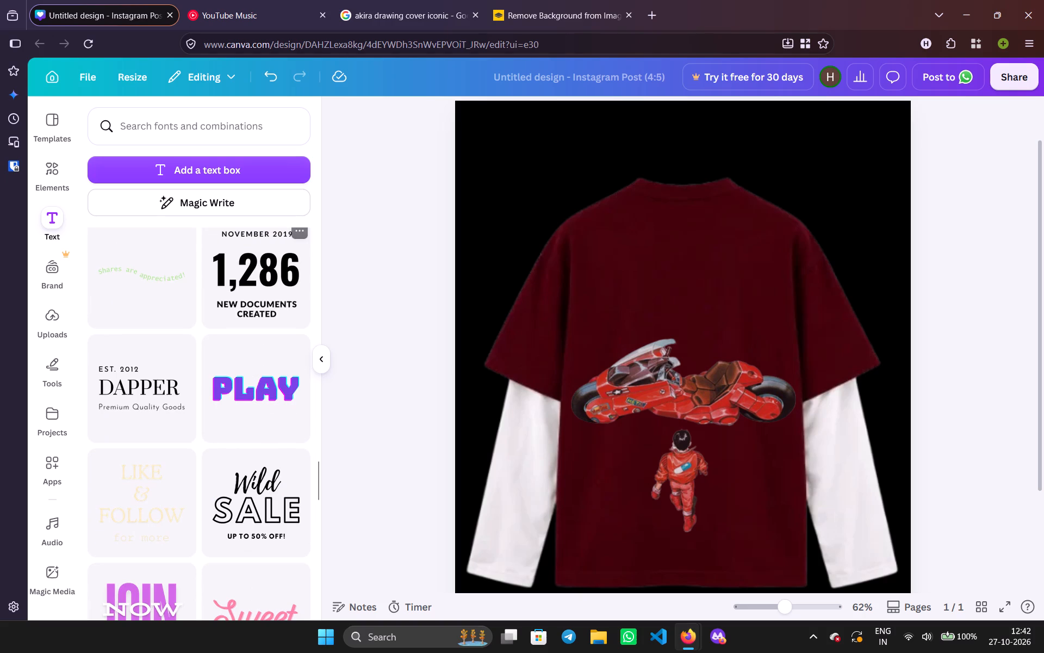
{"action": "scroll", "coordinate": [257, 314], "scroll_direction": "down", "scroll_amount": 1}
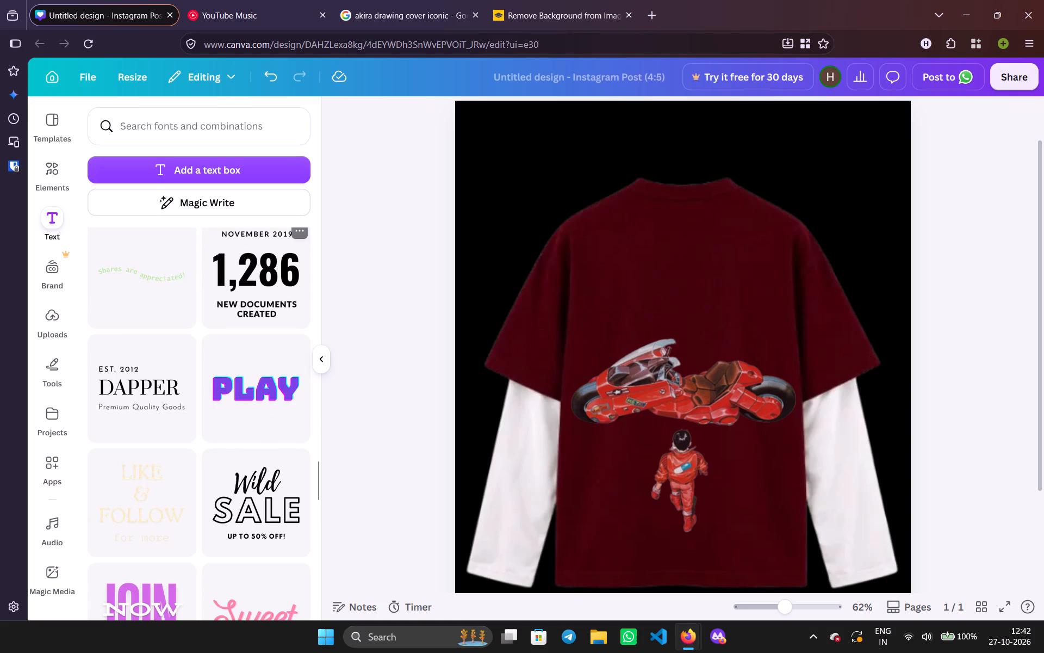
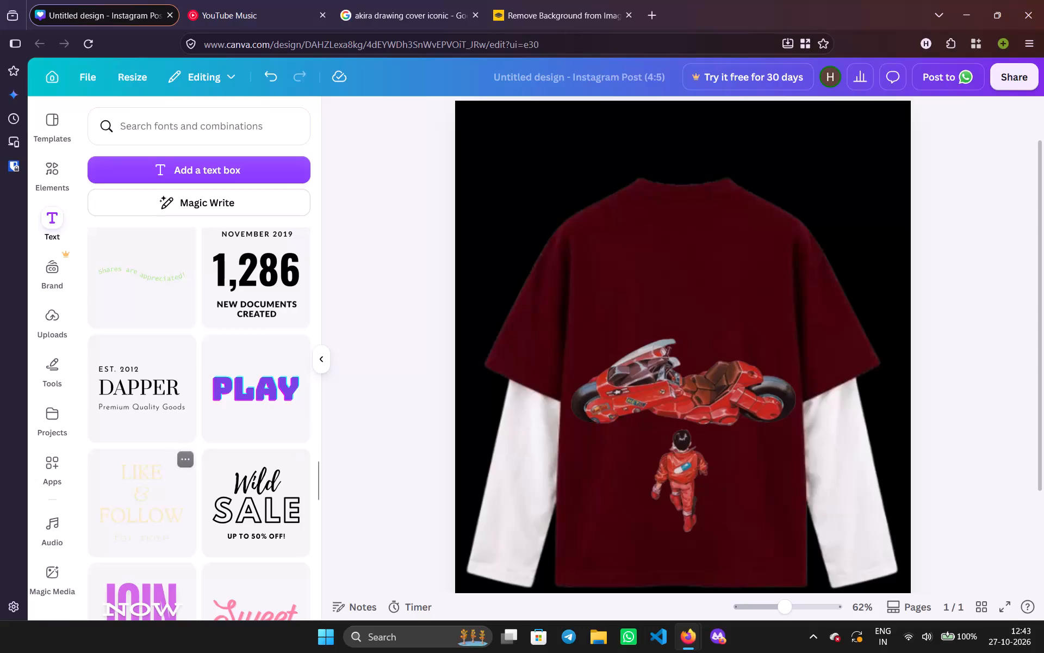
Find the neon-green glitch "YEAR 3000" font combination in the text library and add it to the shirt design.
{"action": "scroll", "coordinate": [156, 514], "scroll_direction": "down", "scroll_amount": 1}
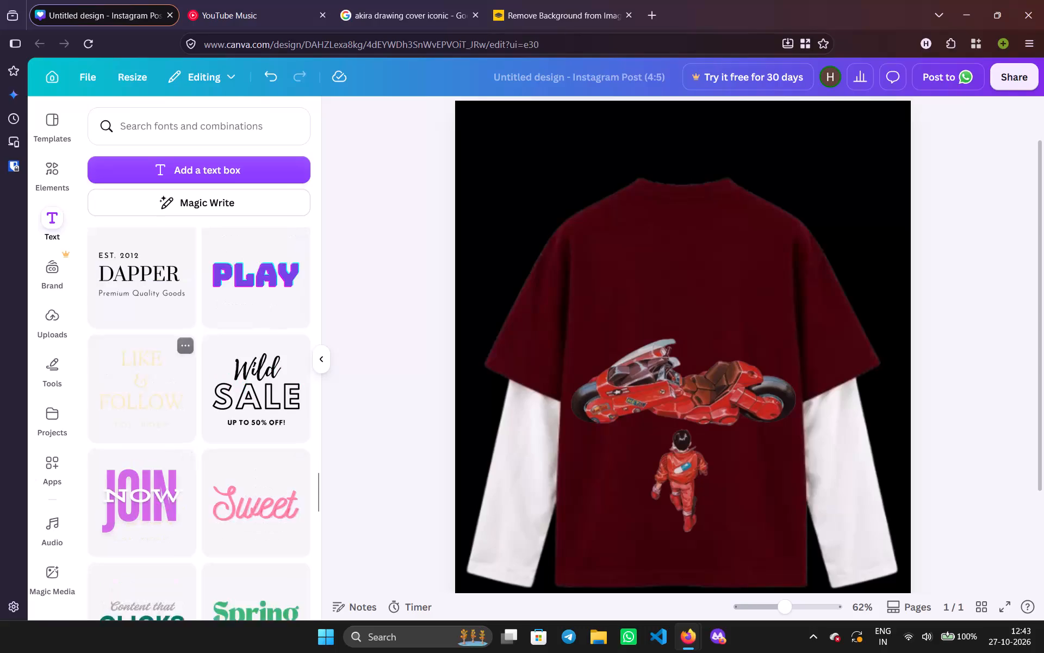
{"action": "scroll", "coordinate": [156, 514], "scroll_direction": "down", "scroll_amount": 4}
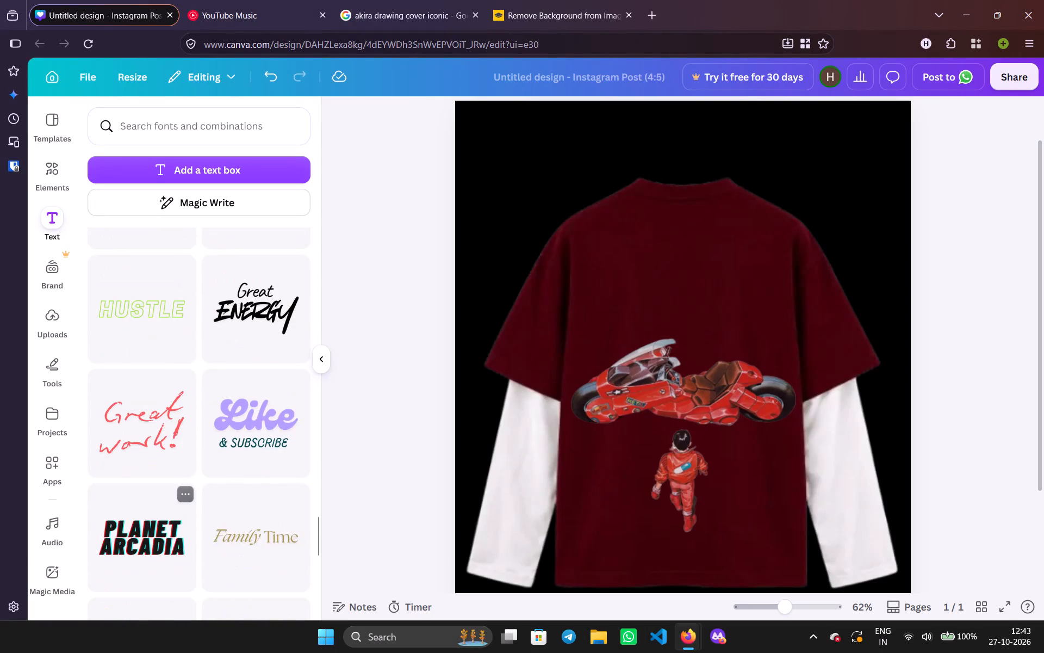
{"action": "scroll", "coordinate": [156, 514], "scroll_direction": "down", "scroll_amount": 5}
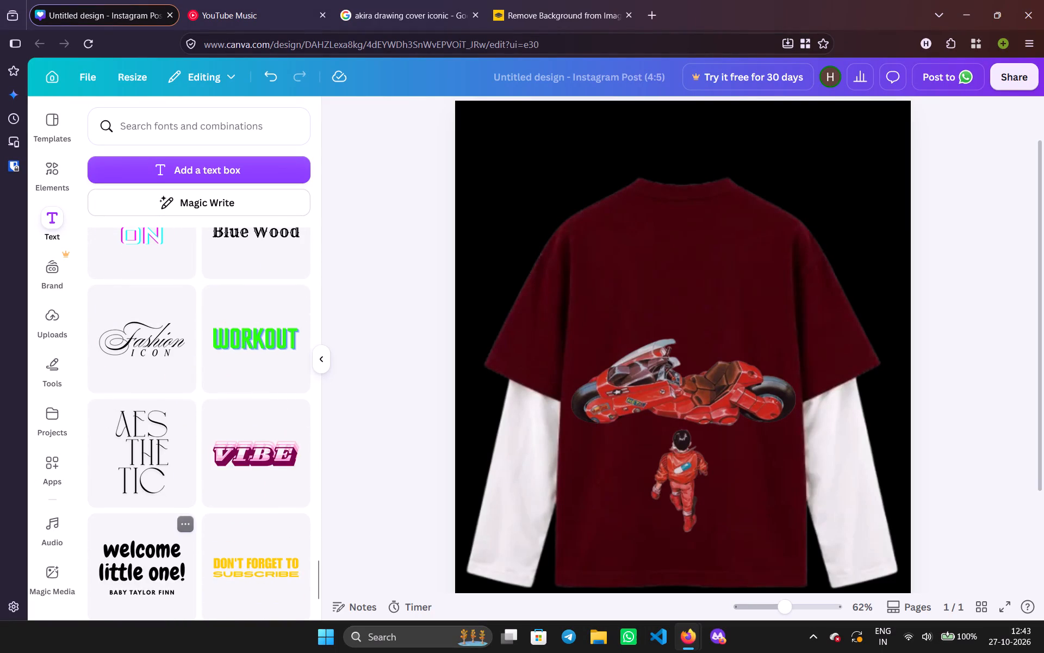
{"action": "scroll", "coordinate": [156, 514], "scroll_direction": "down", "scroll_amount": 2}
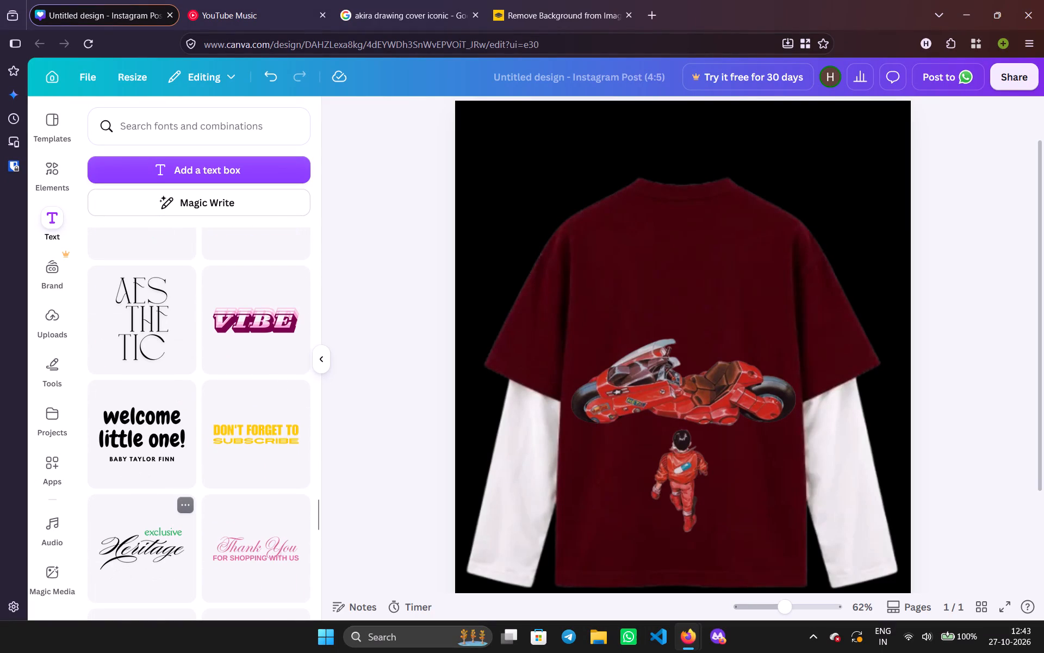
{"action": "scroll", "coordinate": [156, 514], "scroll_direction": "down", "scroll_amount": 5}
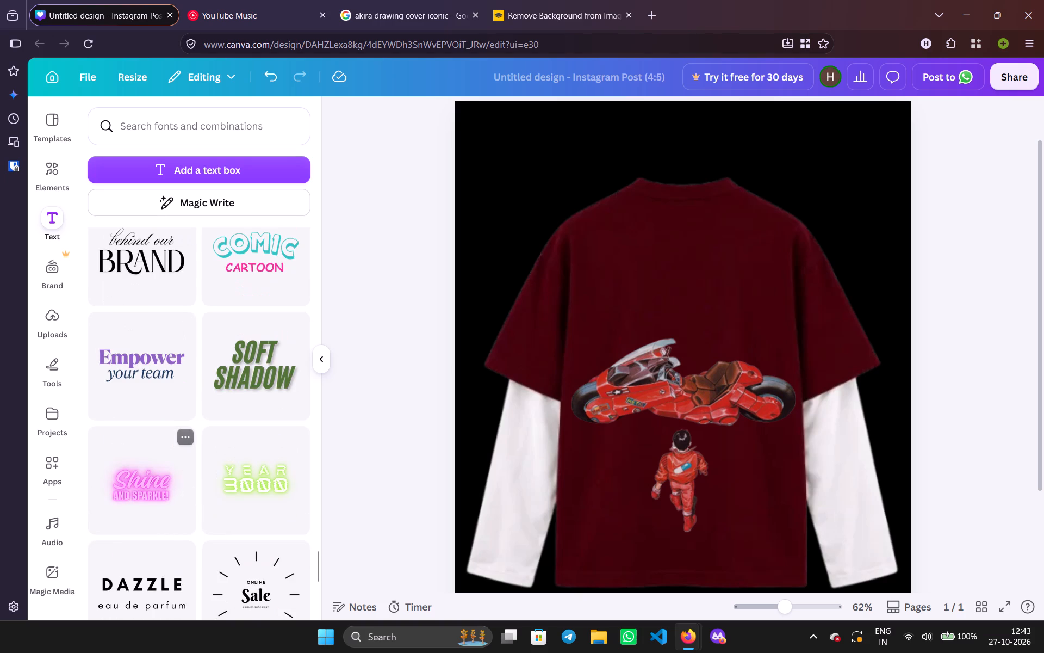
{"action": "scroll", "coordinate": [156, 514], "scroll_direction": "down", "scroll_amount": 2}
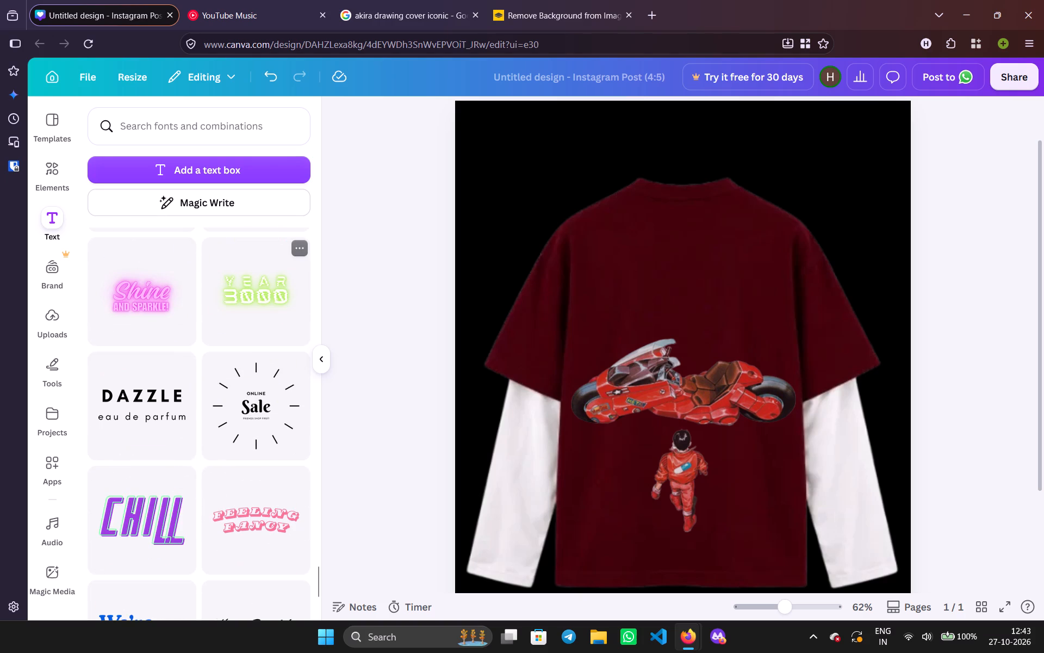
{"action": "left_click", "coordinate": [249, 284]}
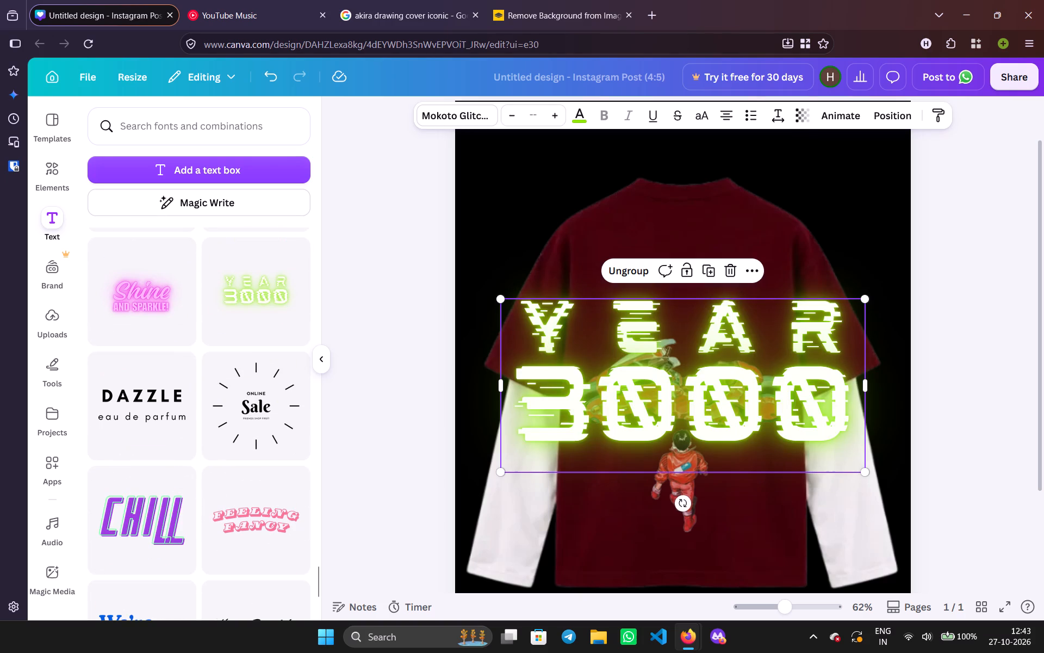
Delete the "3000" line from the added text group.
{"action": "triple_click", "coordinate": [746, 375]}
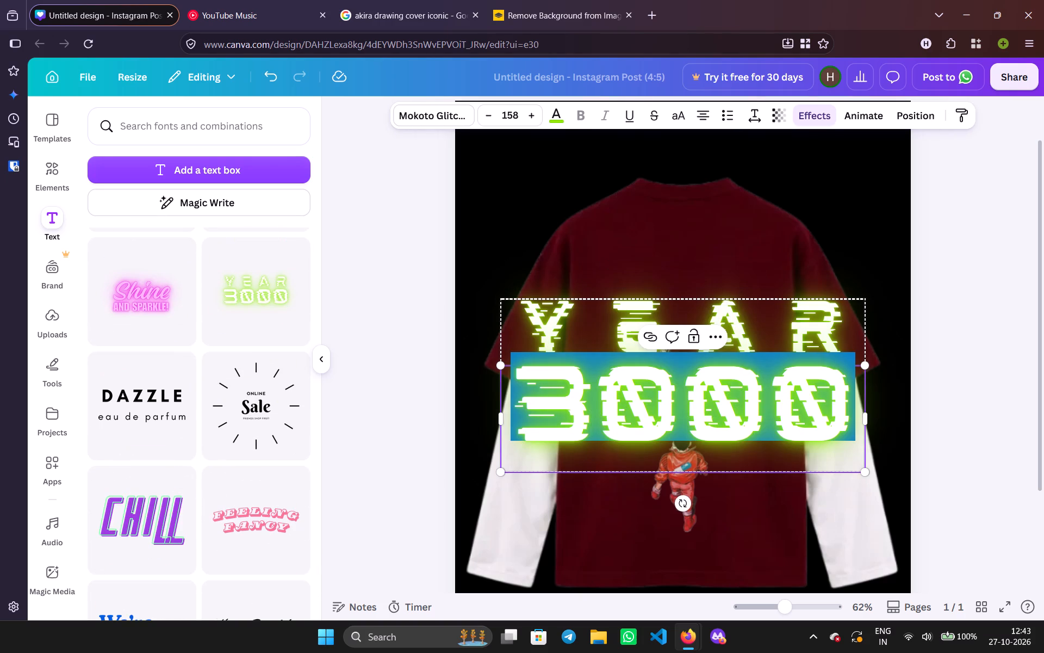
{"action": "key", "text": "BackSpace"}
{"action": "key", "text": "BackSpace"}
{"action": "key", "text": "BackSpace"}
{"action": "key", "text": "BackSpace"}
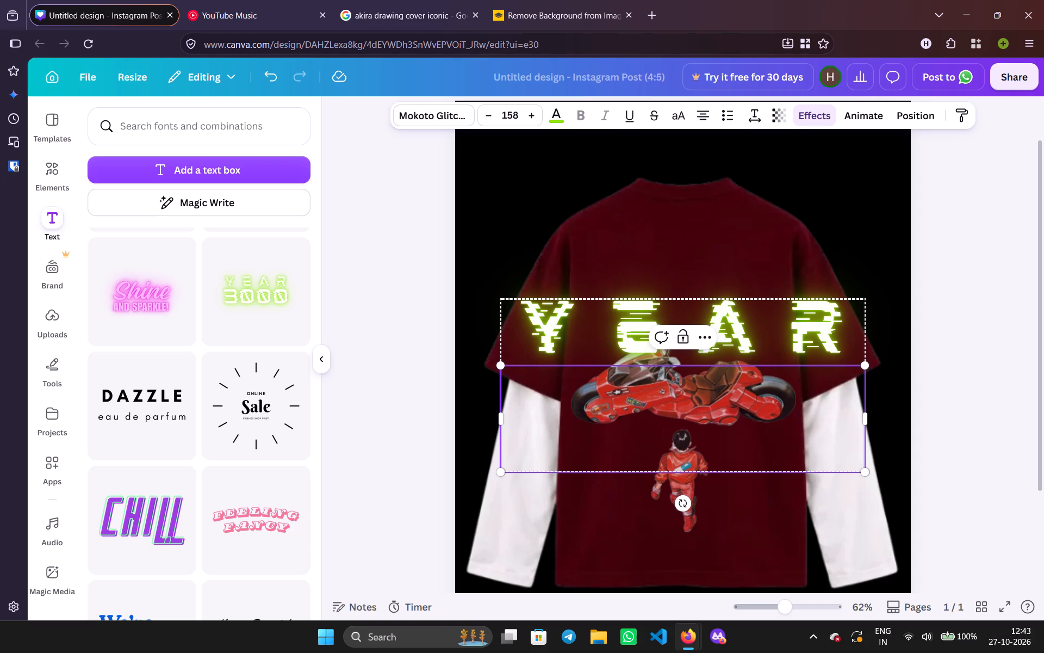
Replace "YEAR" with "DONT STOP" on two lines, one word per line.
{"action": "triple_click", "coordinate": [824, 335]}
{"action": "left_click", "coordinate": [824, 335]}
{"action": "key", "text": "BackSpace"}
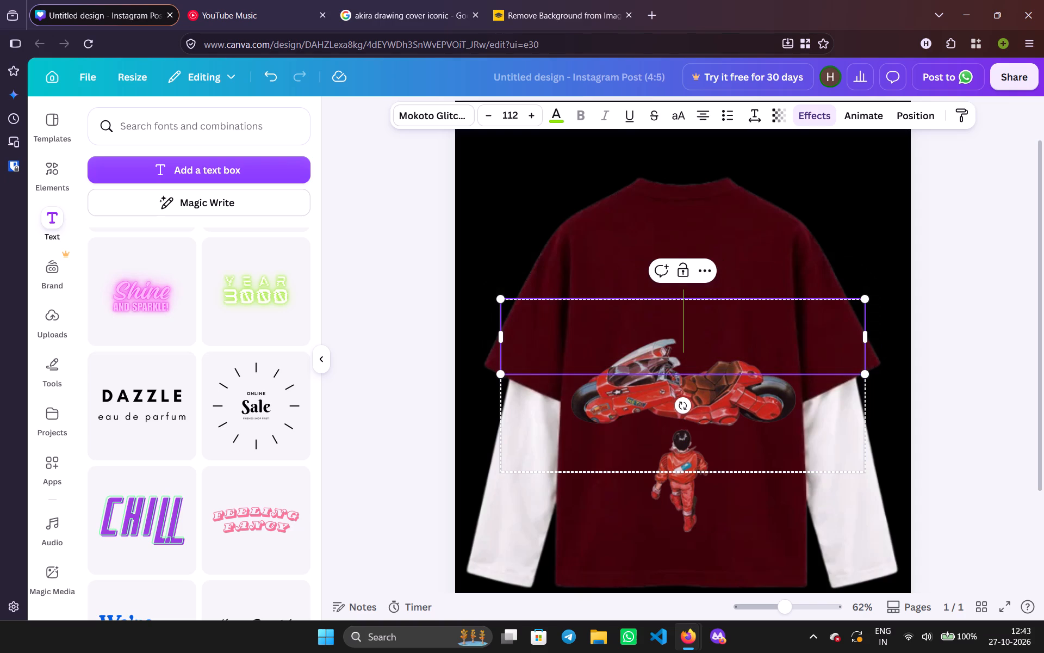
{"action": "key", "text": "shift+d"}
{"action": "type", "text": "ont"}
{"action": "key", "text": "Return"}
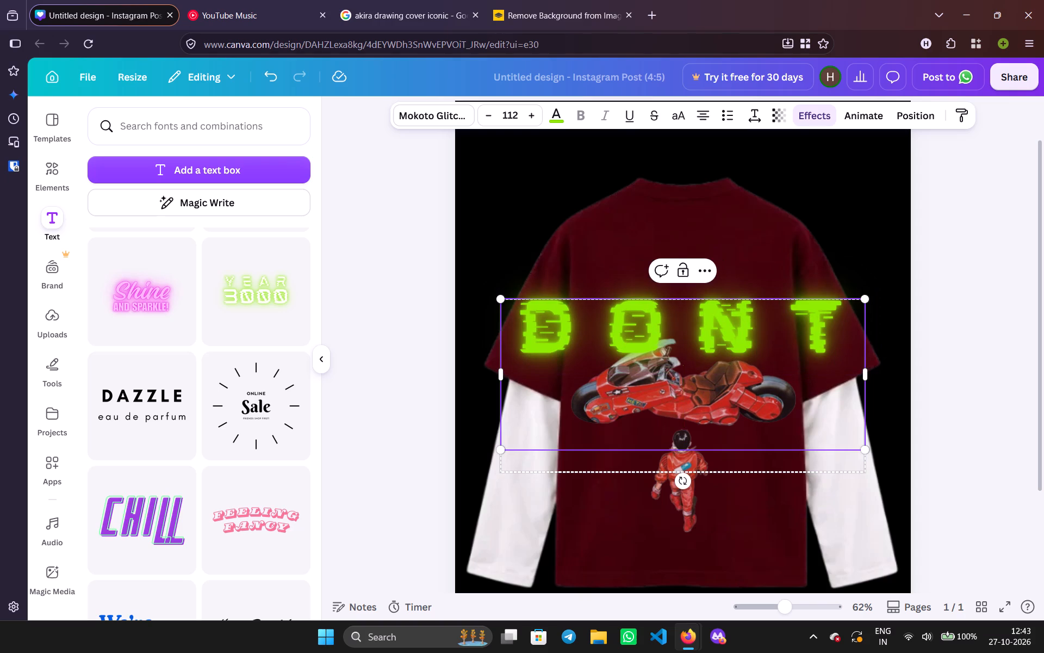
{"action": "type", "text": "stop"}
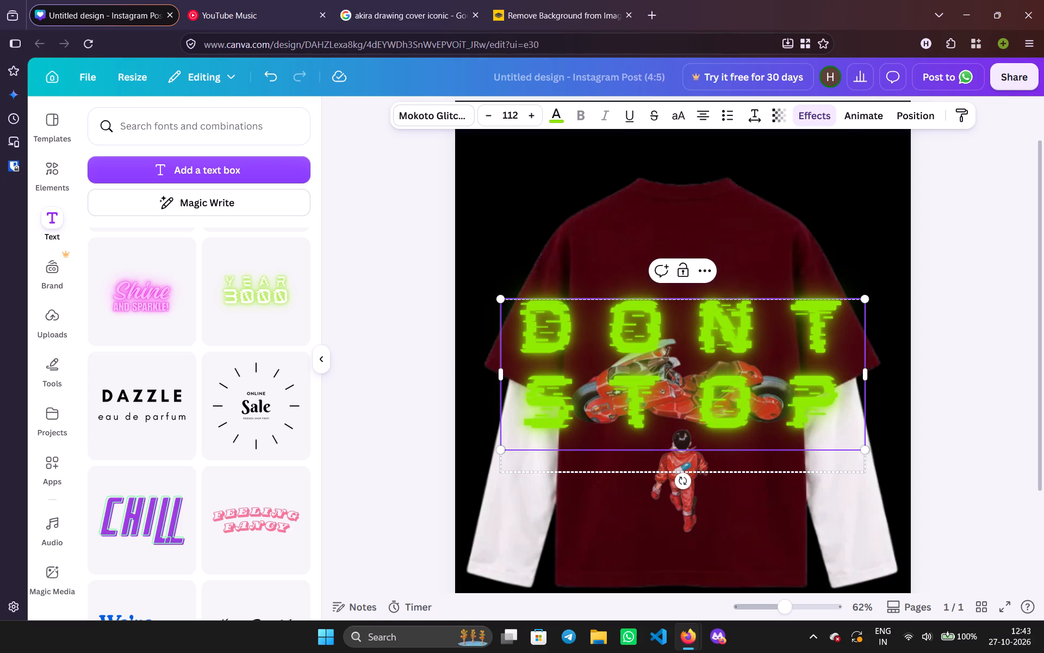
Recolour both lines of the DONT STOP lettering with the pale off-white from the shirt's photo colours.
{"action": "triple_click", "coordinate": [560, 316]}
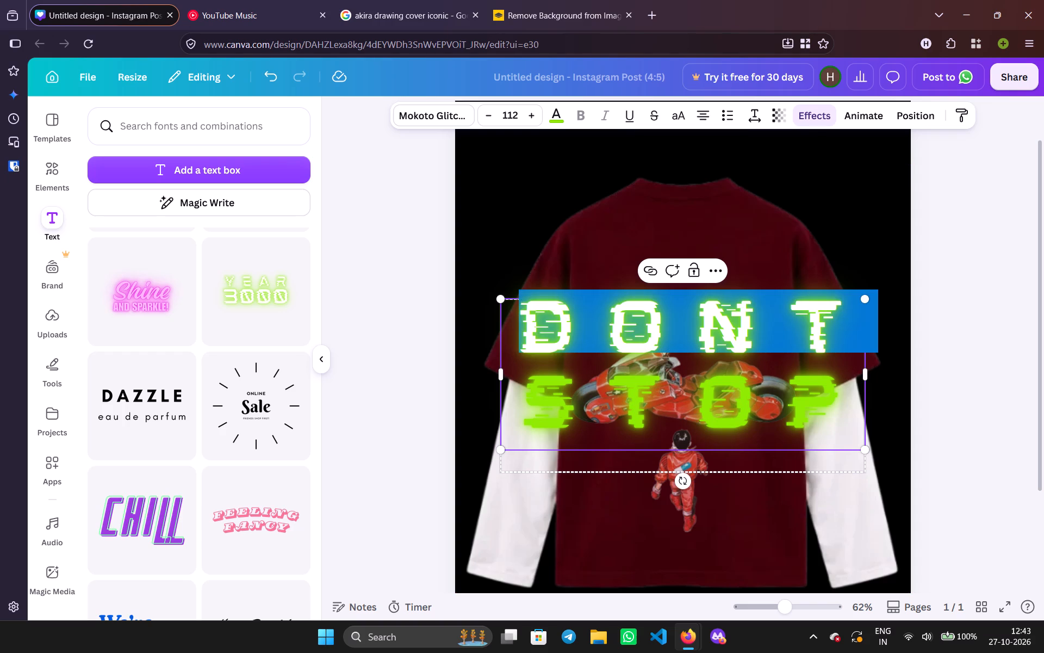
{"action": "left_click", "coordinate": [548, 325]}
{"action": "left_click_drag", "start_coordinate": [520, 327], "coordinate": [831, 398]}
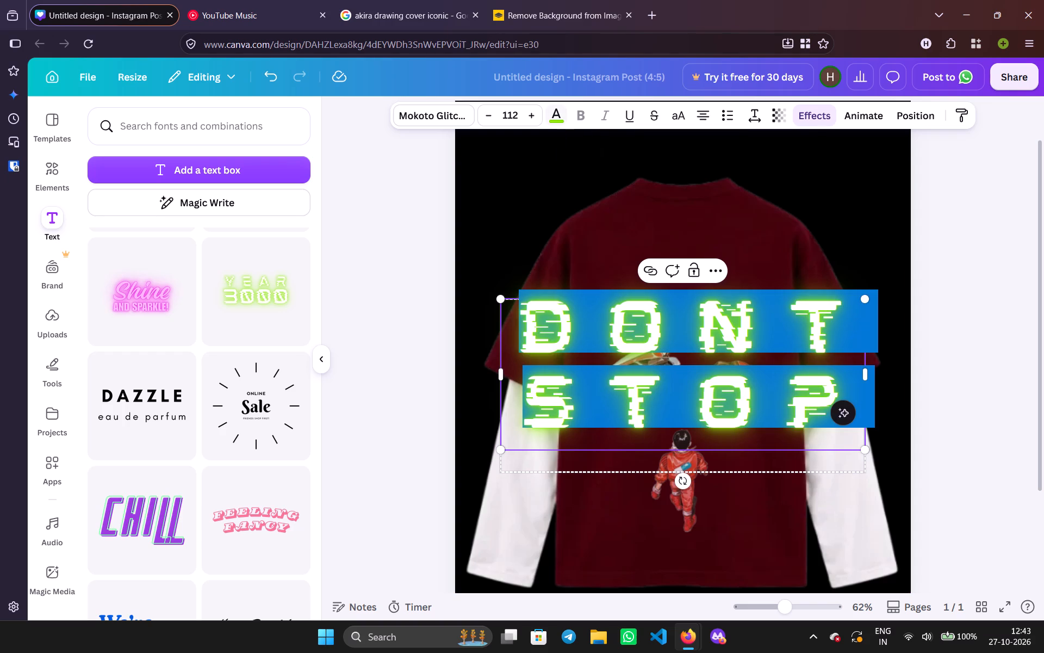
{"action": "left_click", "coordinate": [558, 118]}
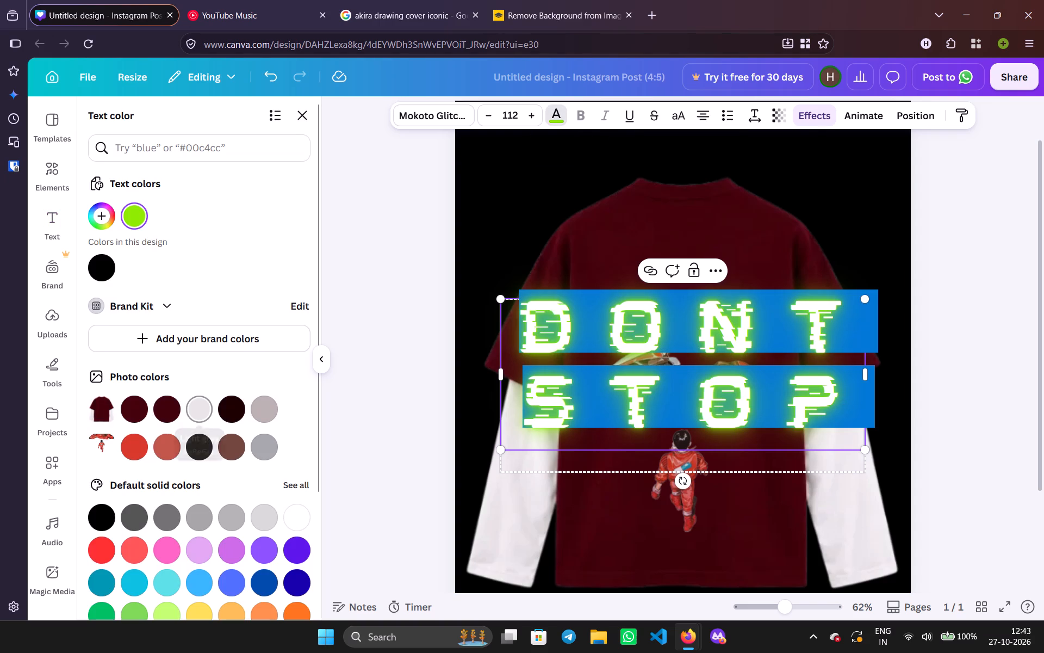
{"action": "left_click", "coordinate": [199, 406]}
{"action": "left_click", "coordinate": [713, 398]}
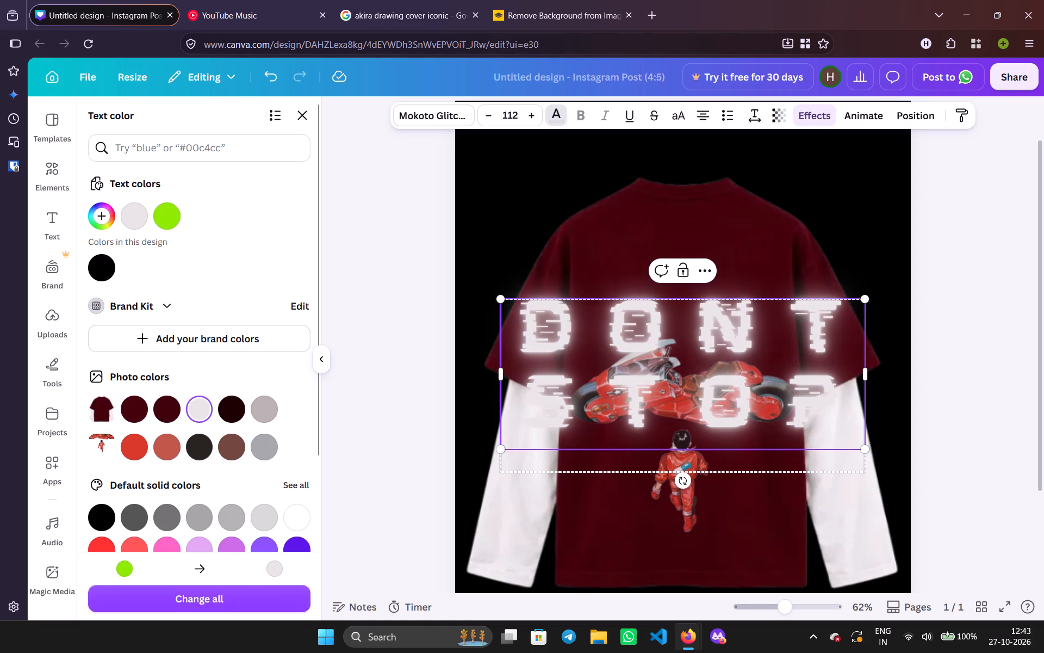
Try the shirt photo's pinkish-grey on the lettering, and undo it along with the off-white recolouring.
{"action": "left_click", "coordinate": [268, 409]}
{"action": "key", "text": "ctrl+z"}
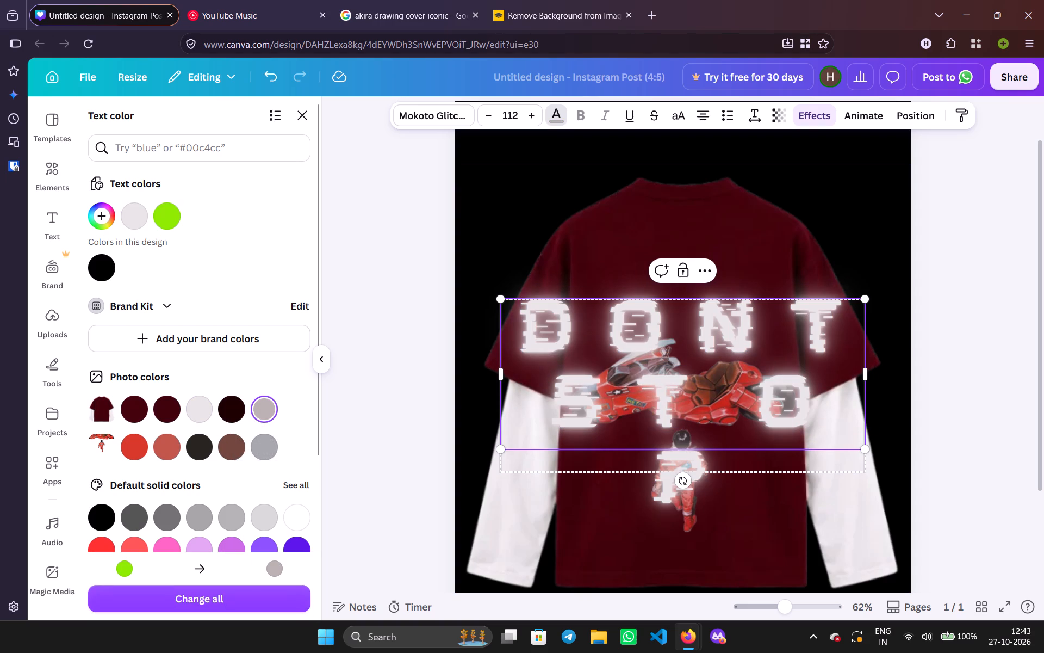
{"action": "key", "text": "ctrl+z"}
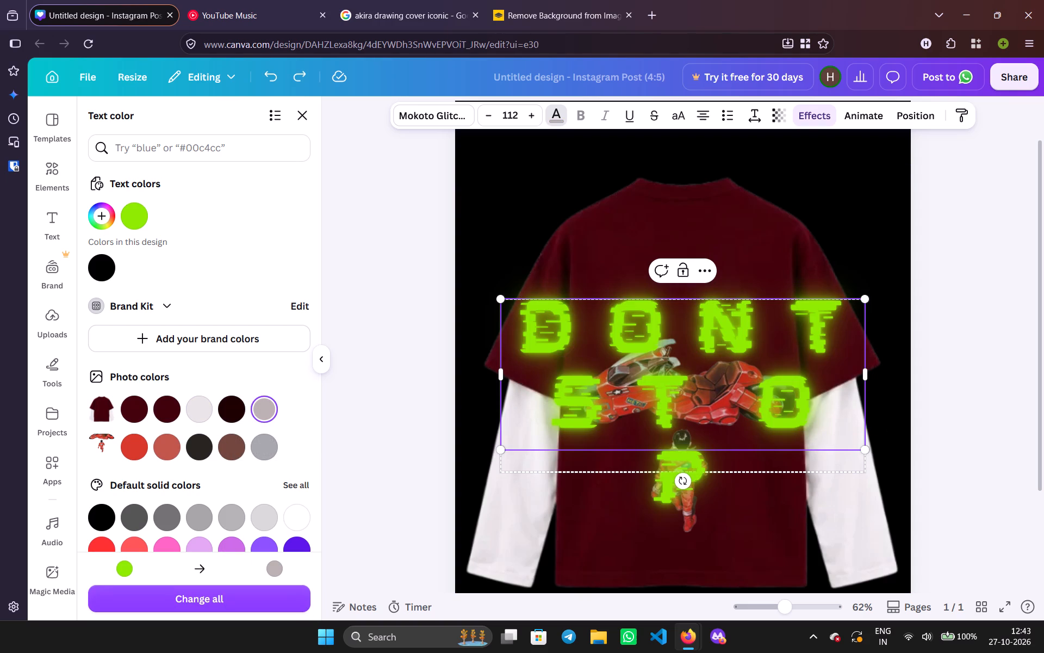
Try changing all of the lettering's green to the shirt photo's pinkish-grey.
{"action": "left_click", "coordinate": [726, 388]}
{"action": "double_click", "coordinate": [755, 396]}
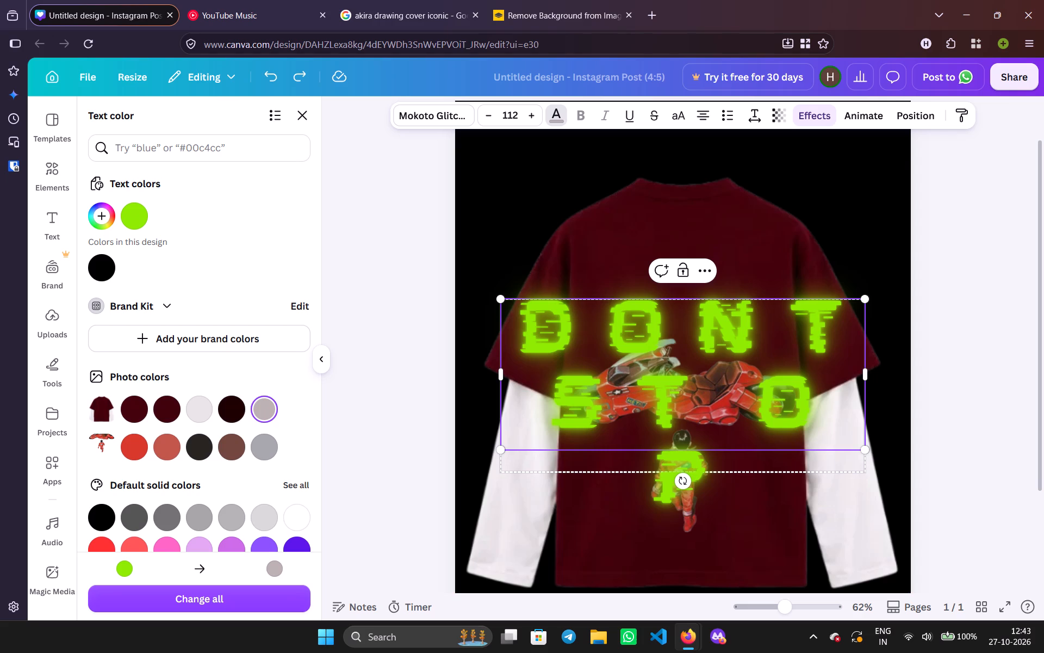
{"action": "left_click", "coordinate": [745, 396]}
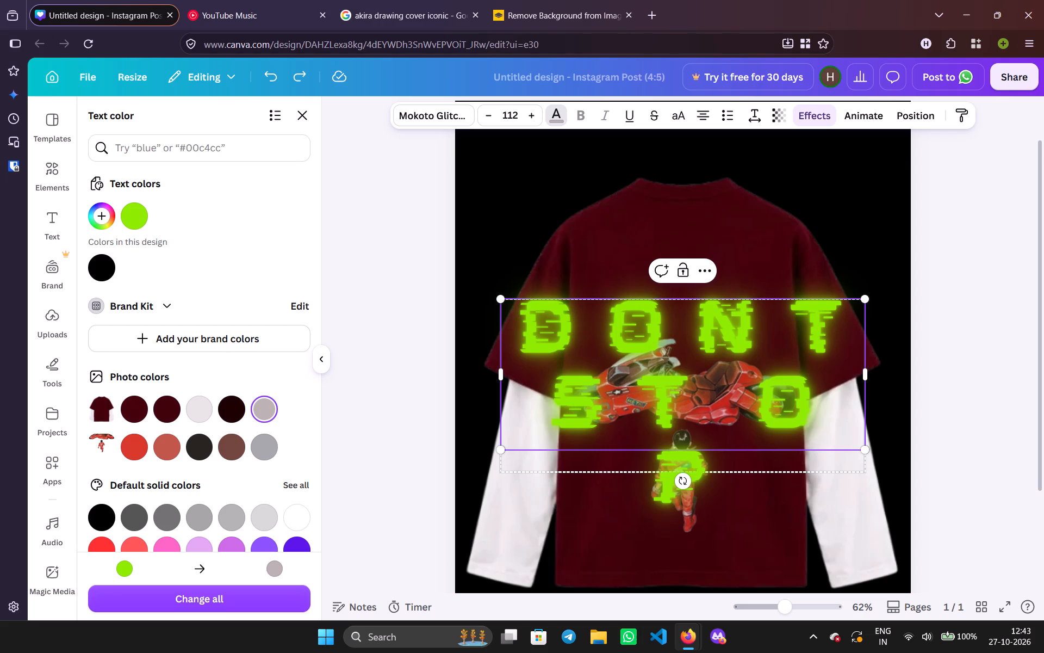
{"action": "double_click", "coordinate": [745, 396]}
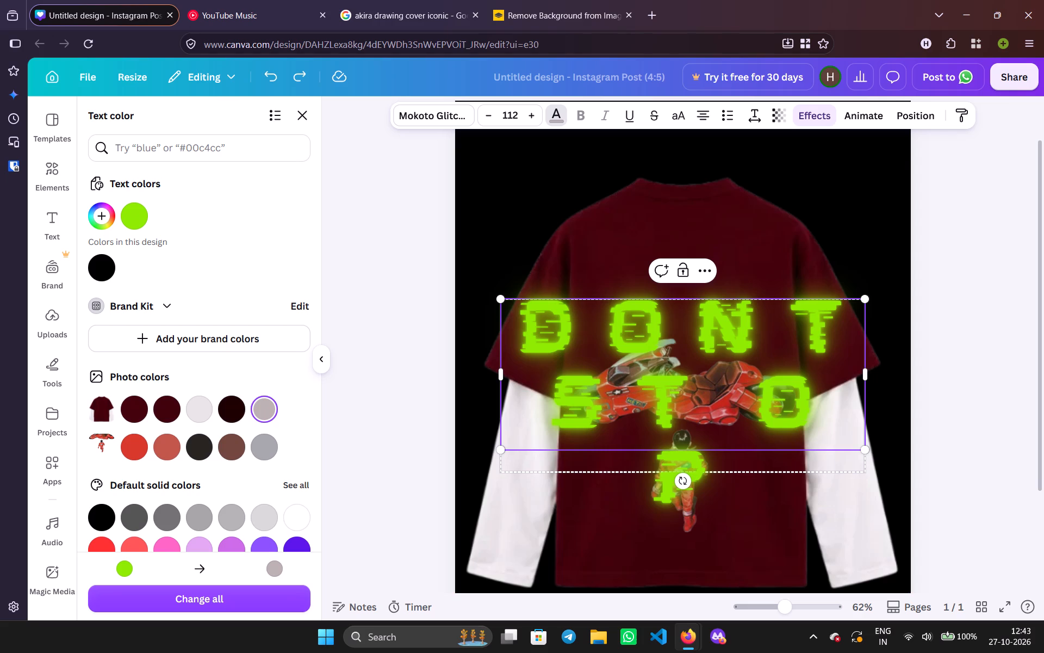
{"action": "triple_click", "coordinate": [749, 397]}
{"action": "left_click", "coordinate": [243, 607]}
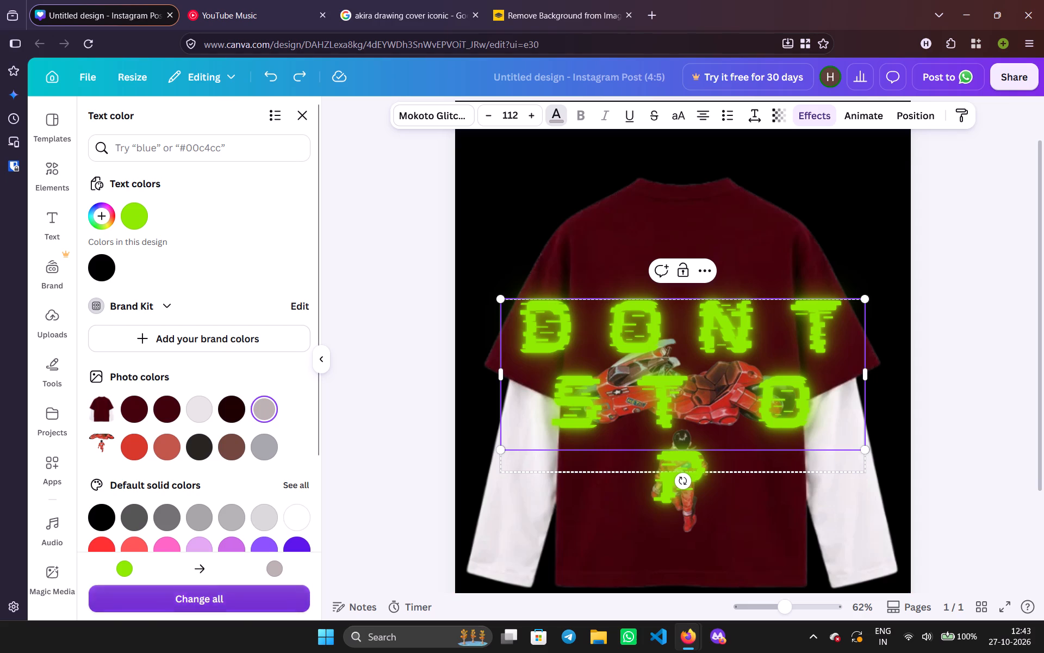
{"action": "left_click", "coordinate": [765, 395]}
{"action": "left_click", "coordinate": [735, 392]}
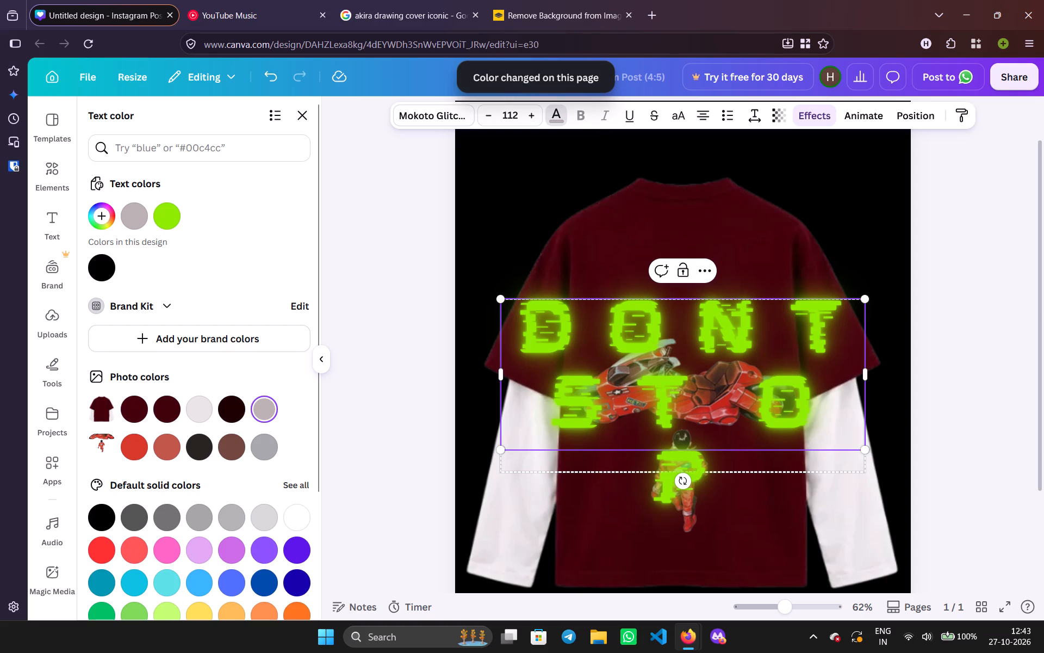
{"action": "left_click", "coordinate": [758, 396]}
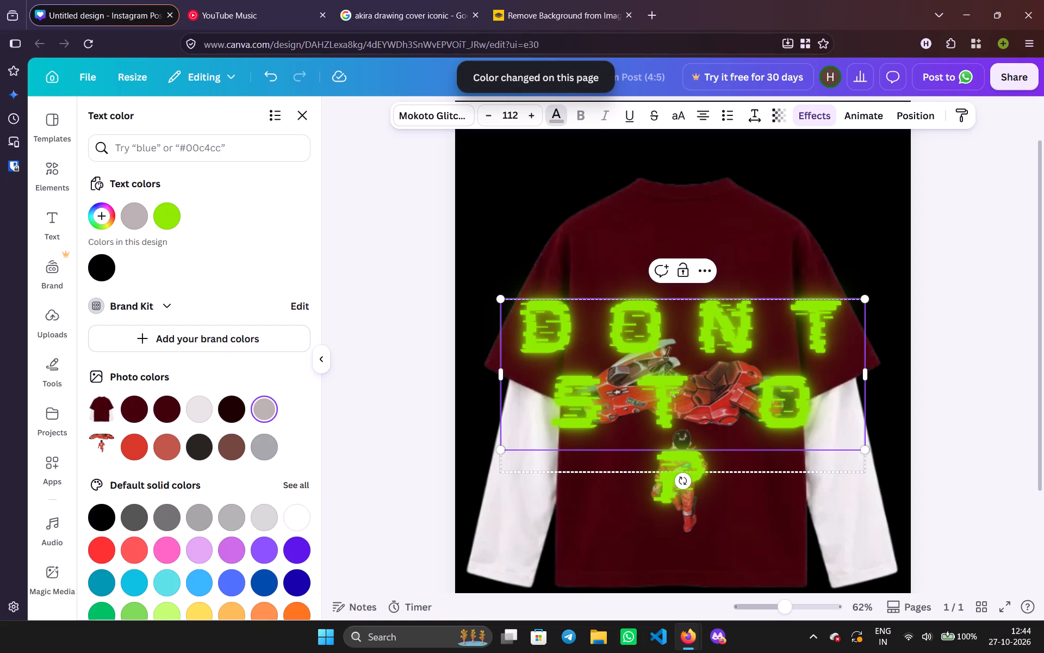
Retype the T in the lettering to bring STOP back onto a single line.
{"action": "key", "text": "BackSpace"}
{"action": "key", "text": "shift+t"}
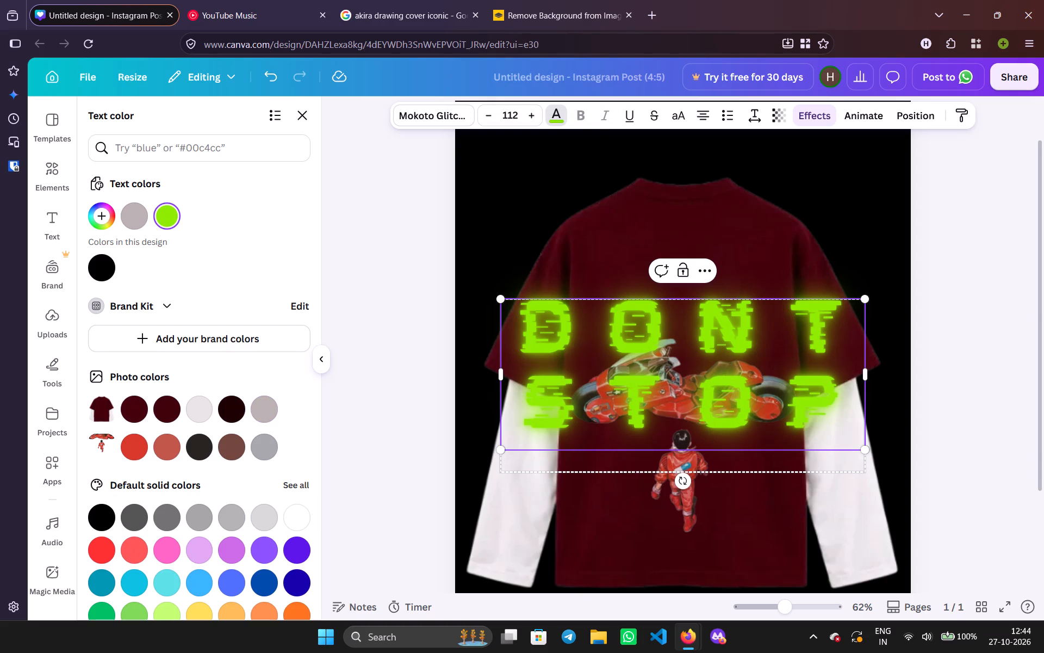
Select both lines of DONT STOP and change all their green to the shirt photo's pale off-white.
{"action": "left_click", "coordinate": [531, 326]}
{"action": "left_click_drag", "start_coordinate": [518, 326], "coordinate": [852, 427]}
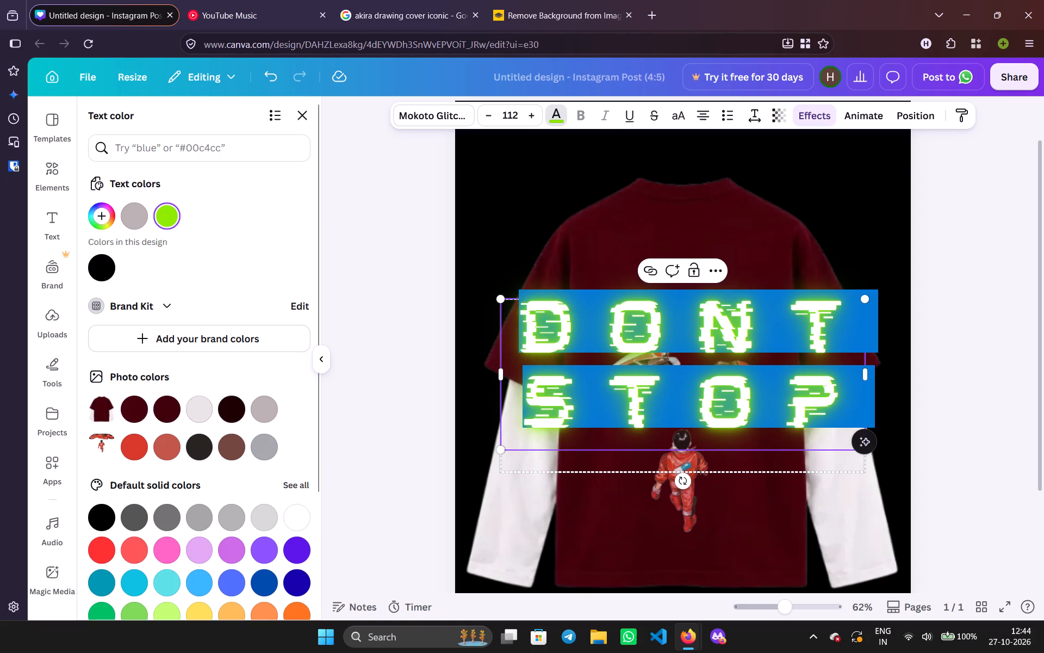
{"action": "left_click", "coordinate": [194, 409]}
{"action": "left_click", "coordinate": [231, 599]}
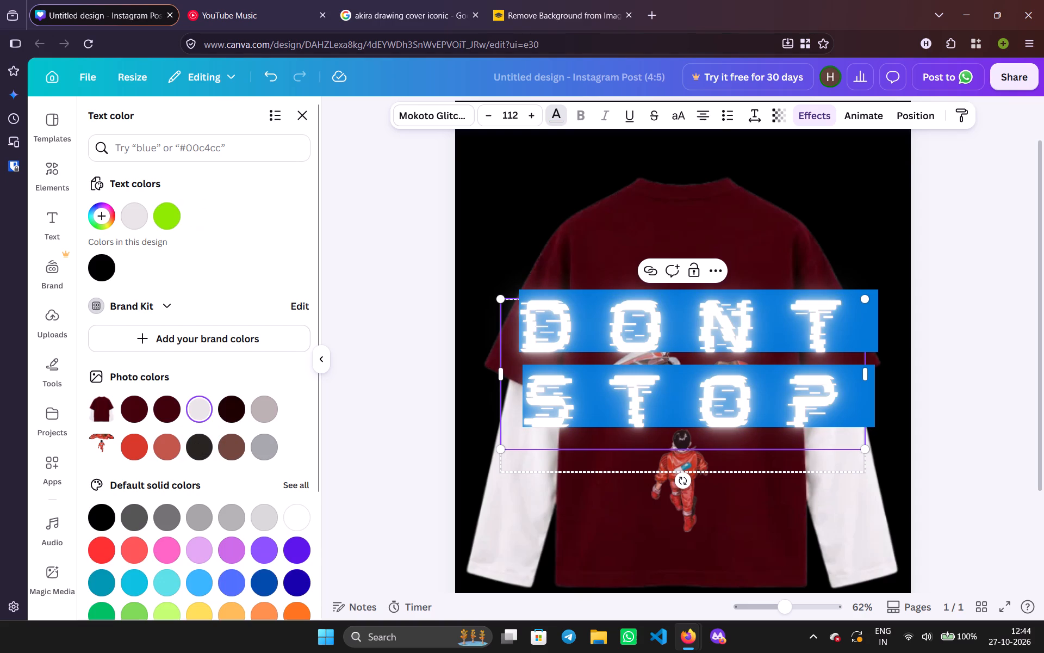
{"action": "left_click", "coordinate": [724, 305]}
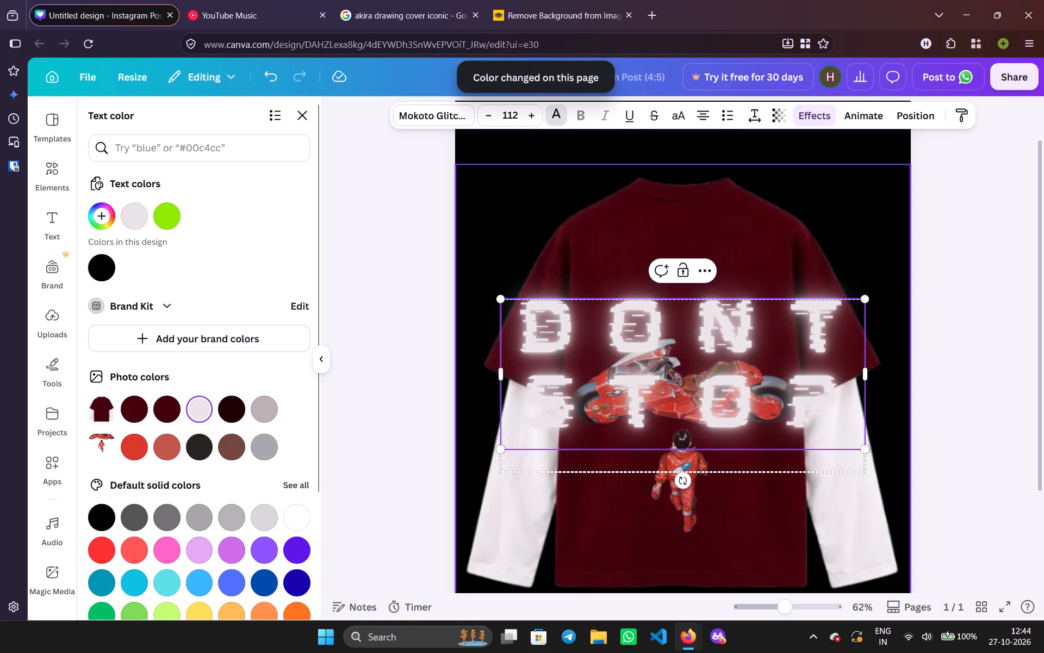
Select both lines of DONT STOP and change all their colour to the neutral grey from the bike graphic's photo colours.
{"action": "left_click", "coordinate": [519, 331]}
{"action": "left_click_drag", "start_coordinate": [519, 331], "coordinate": [811, 428]}
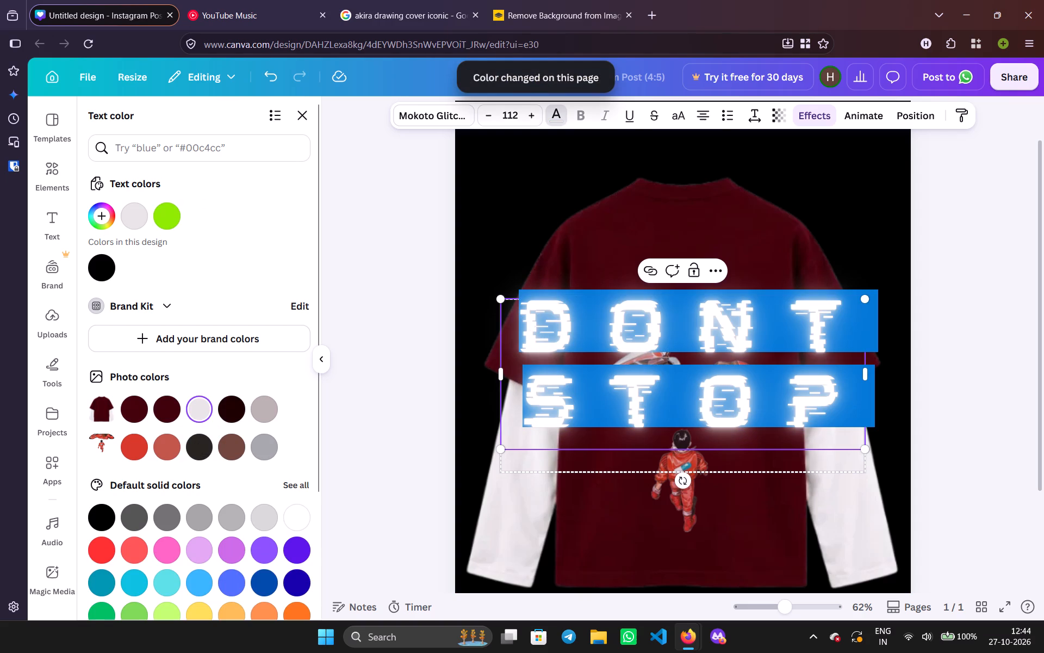
{"action": "left_click", "coordinate": [266, 415]}
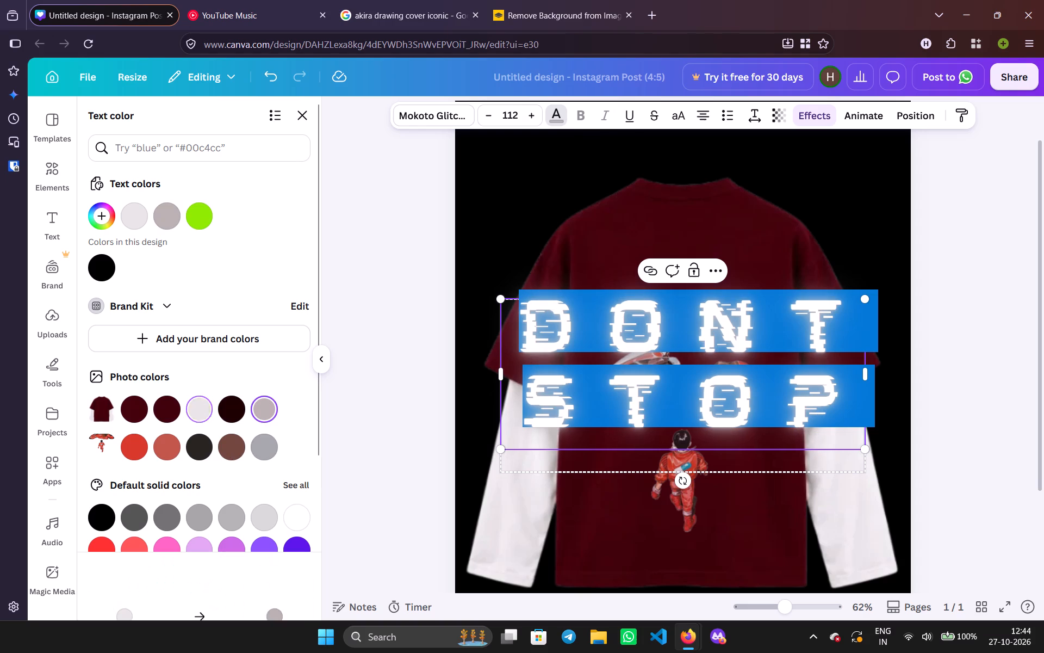
{"action": "left_click", "coordinate": [260, 445]}
{"action": "left_click", "coordinate": [228, 604]}
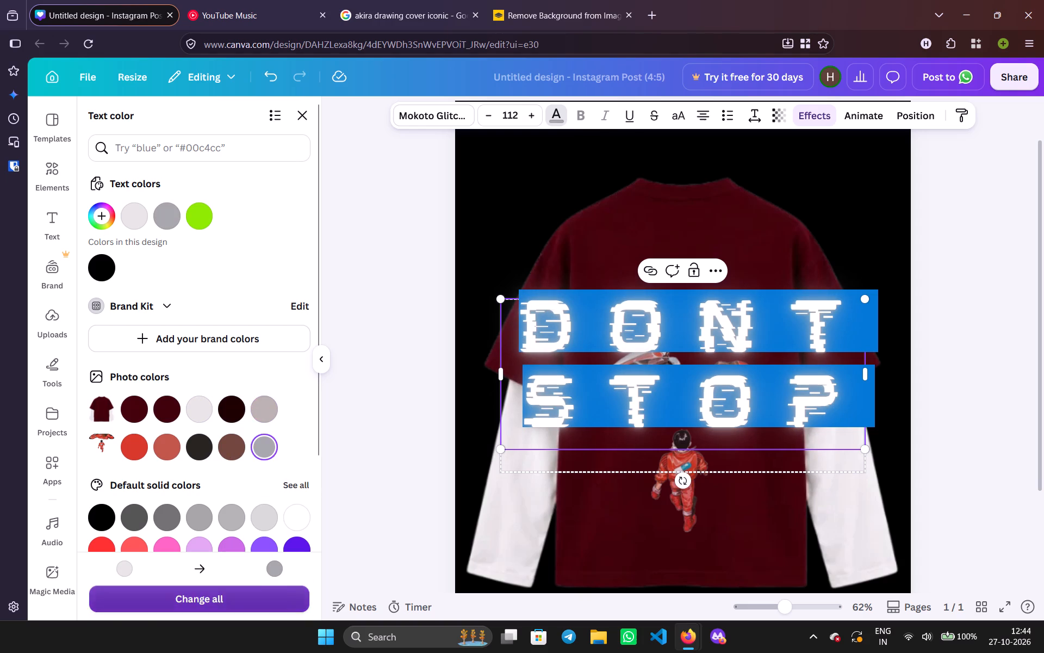
{"action": "left_click", "coordinate": [823, 340]}
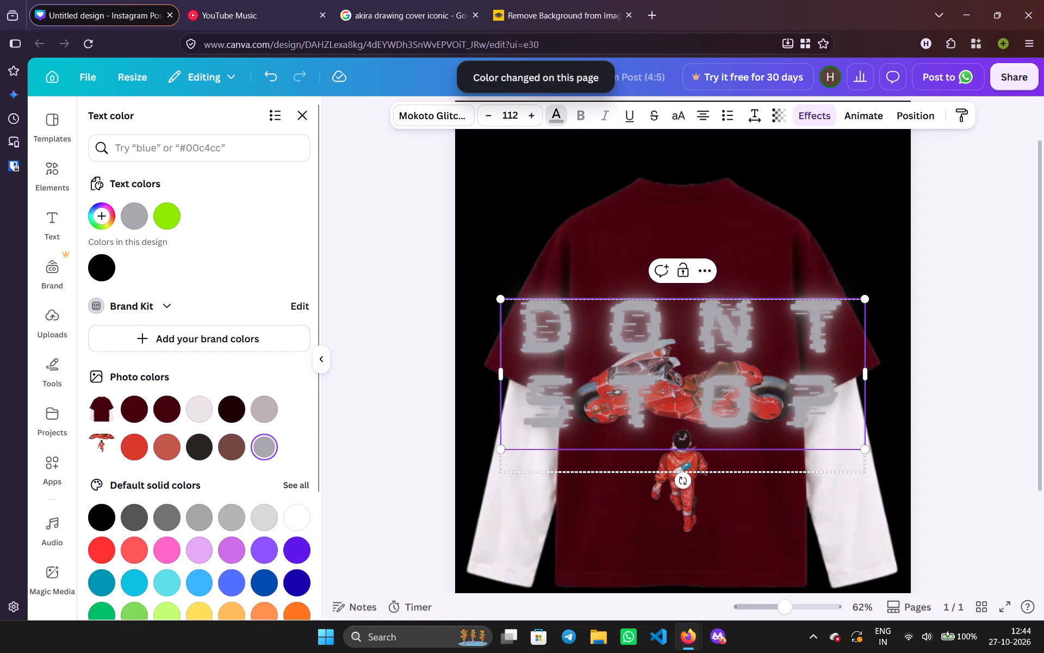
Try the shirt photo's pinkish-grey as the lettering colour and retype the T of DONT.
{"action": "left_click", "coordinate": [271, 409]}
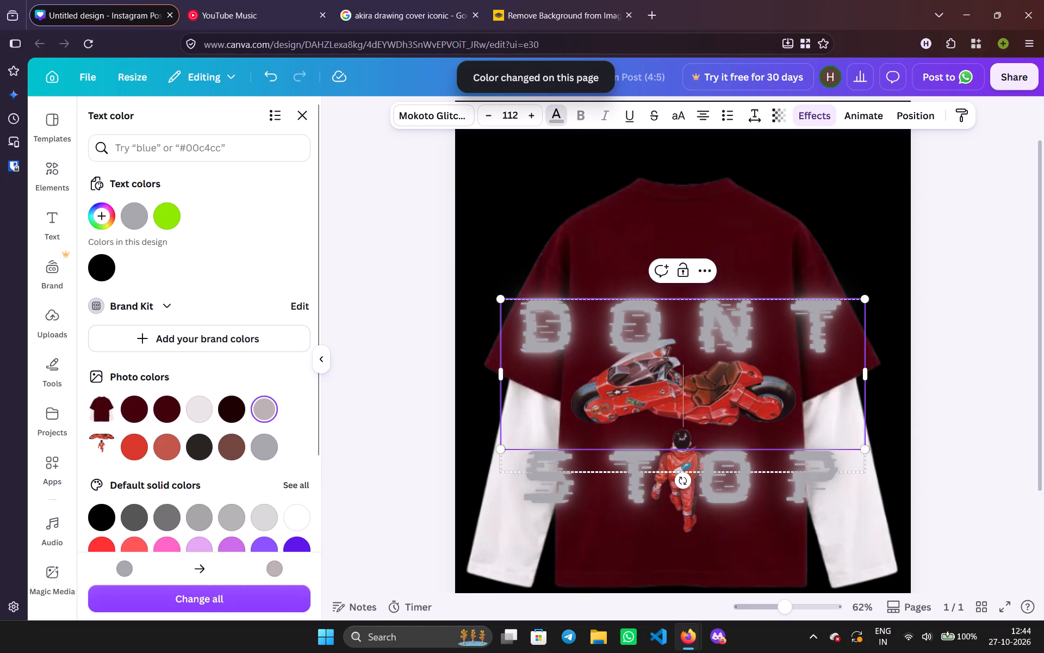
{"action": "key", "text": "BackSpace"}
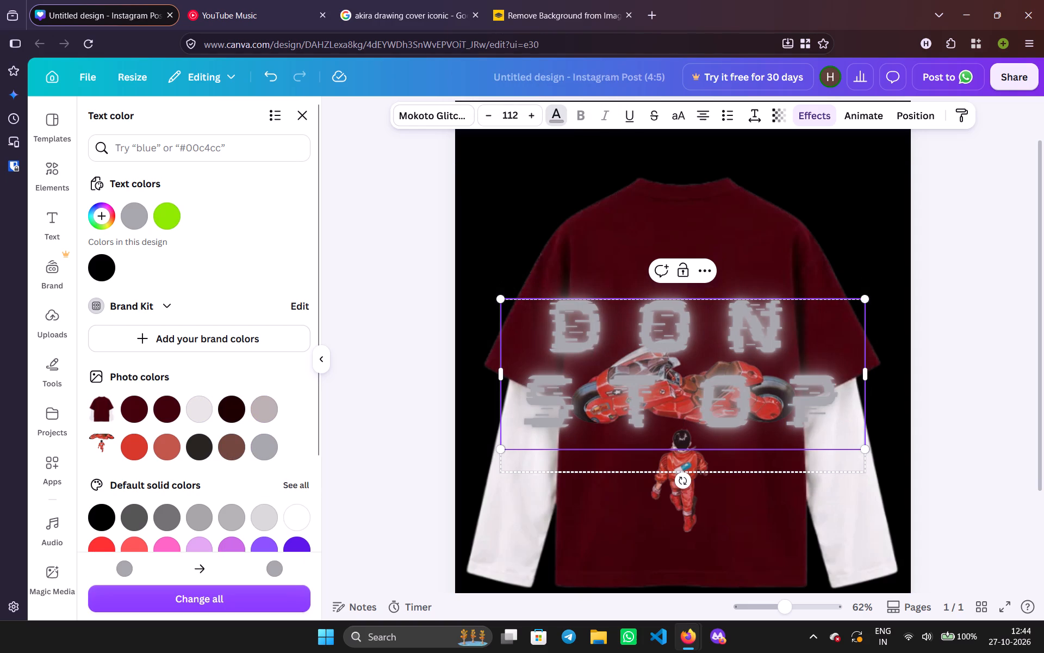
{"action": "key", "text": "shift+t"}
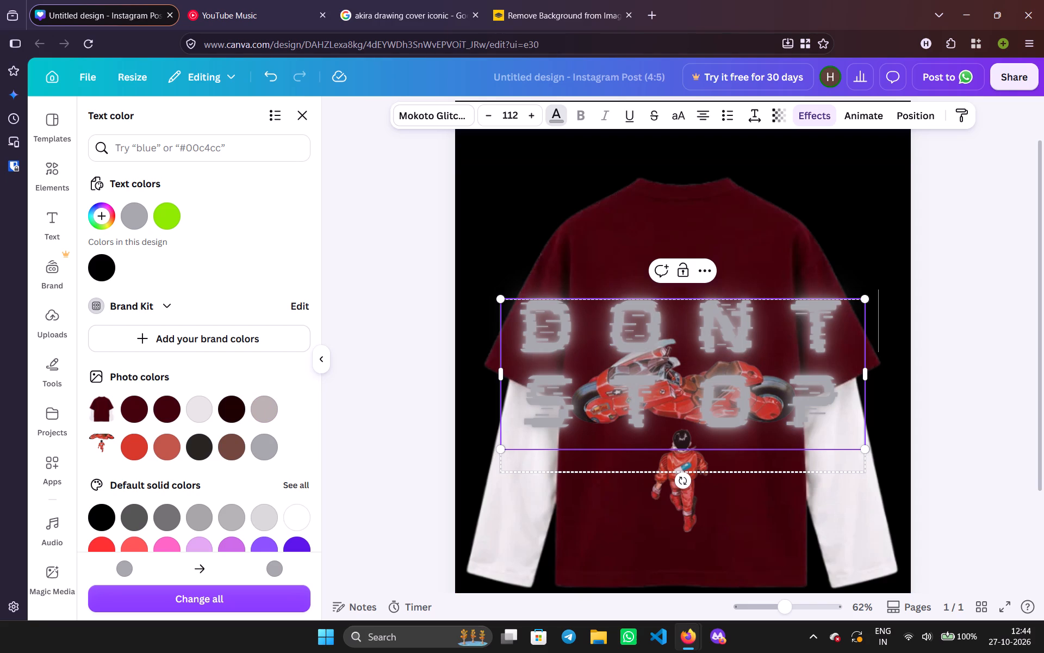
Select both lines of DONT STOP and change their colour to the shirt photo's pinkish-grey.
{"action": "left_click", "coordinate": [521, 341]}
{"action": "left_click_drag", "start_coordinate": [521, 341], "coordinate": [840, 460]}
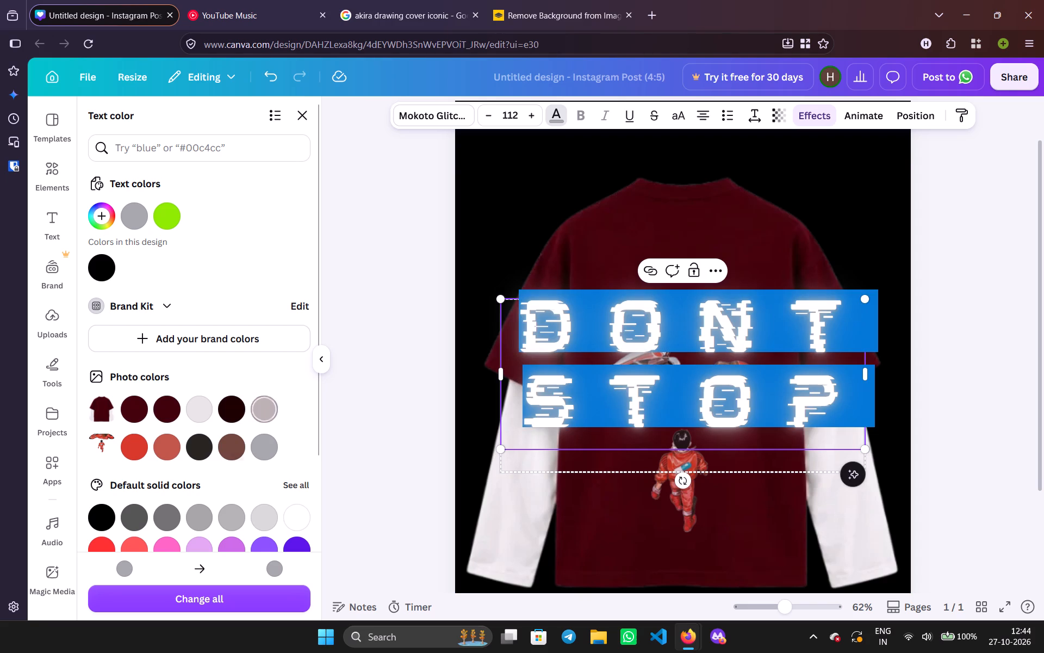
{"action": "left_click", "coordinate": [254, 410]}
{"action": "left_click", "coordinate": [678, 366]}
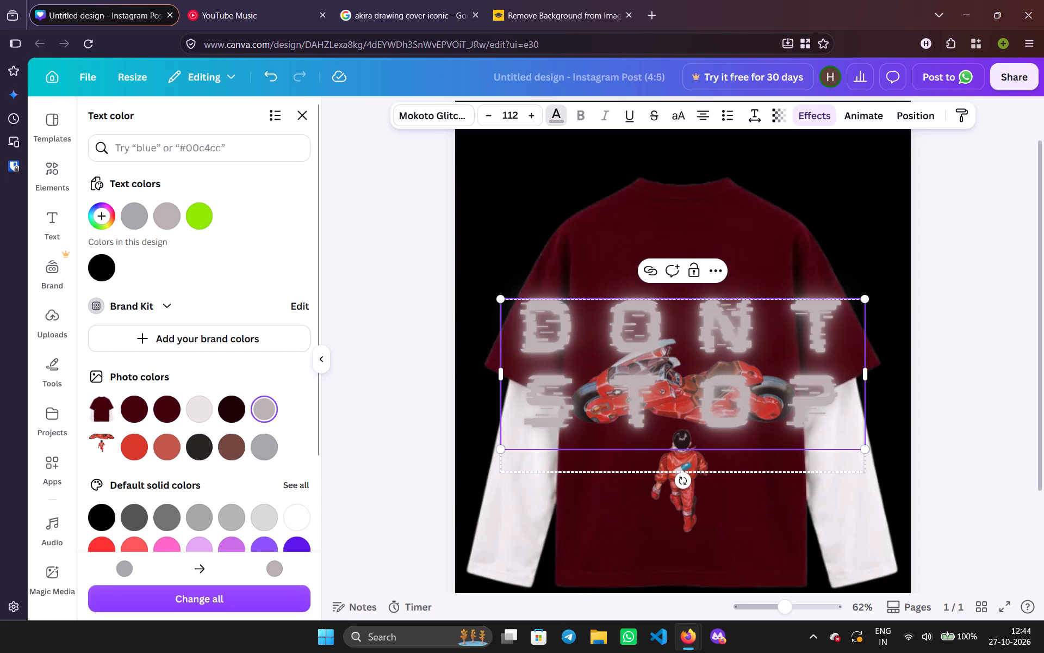
Select both lines of DONT STOP and change their colour to the shirt photo's pale off-white.
{"action": "left_click", "coordinate": [524, 318]}
{"action": "left_click_drag", "start_coordinate": [524, 318], "coordinate": [853, 423]}
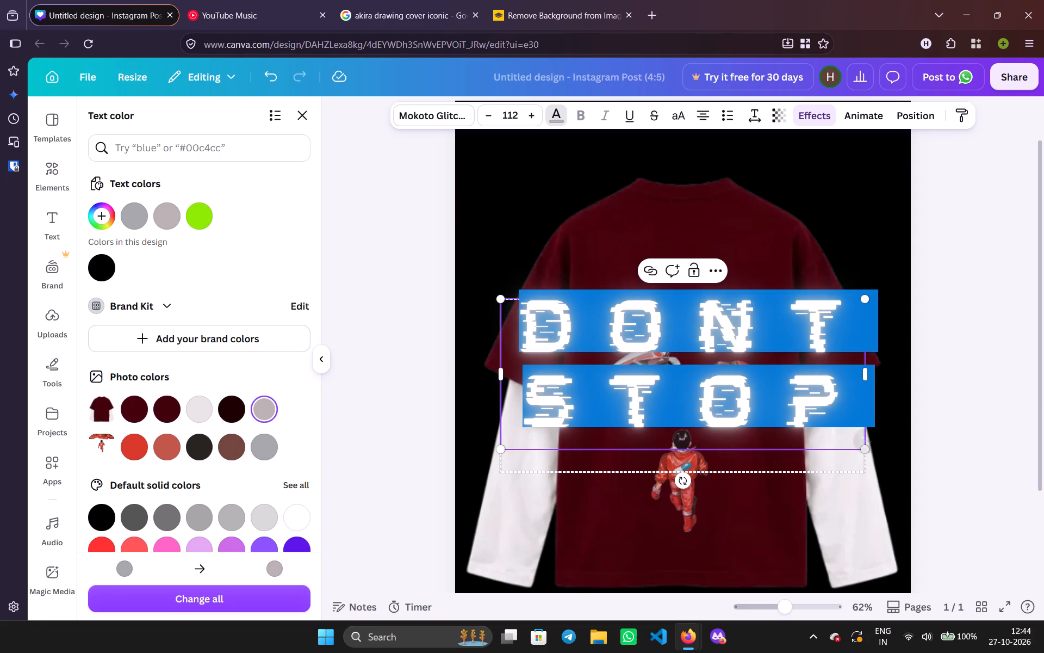
{"action": "left_click", "coordinate": [199, 398]}
{"action": "left_click", "coordinate": [656, 398]}
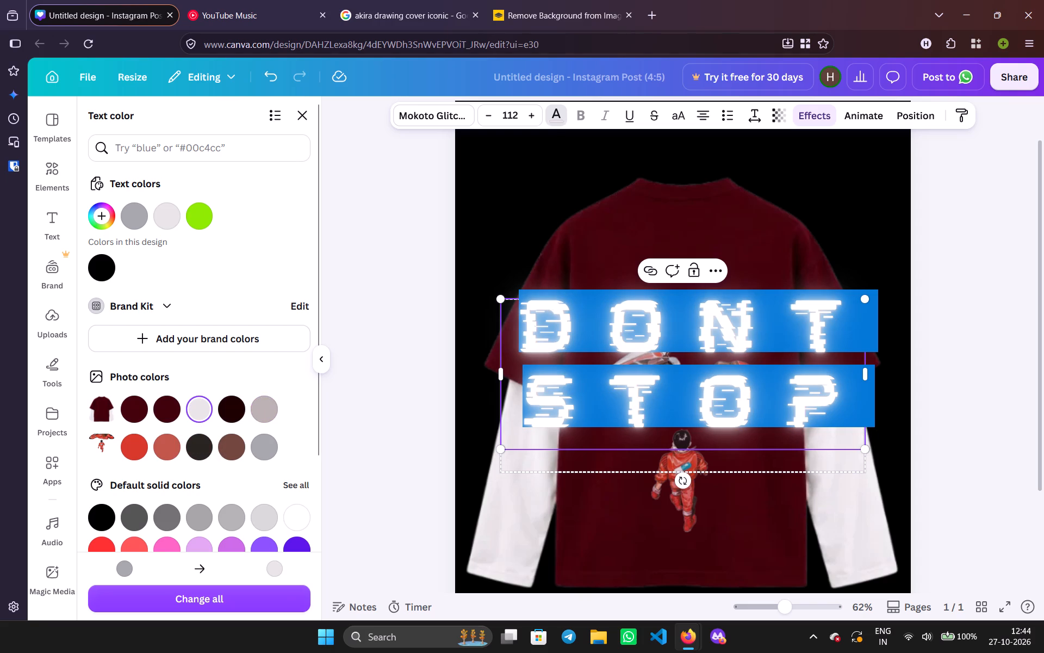
{"action": "left_click", "coordinate": [371, 326]}
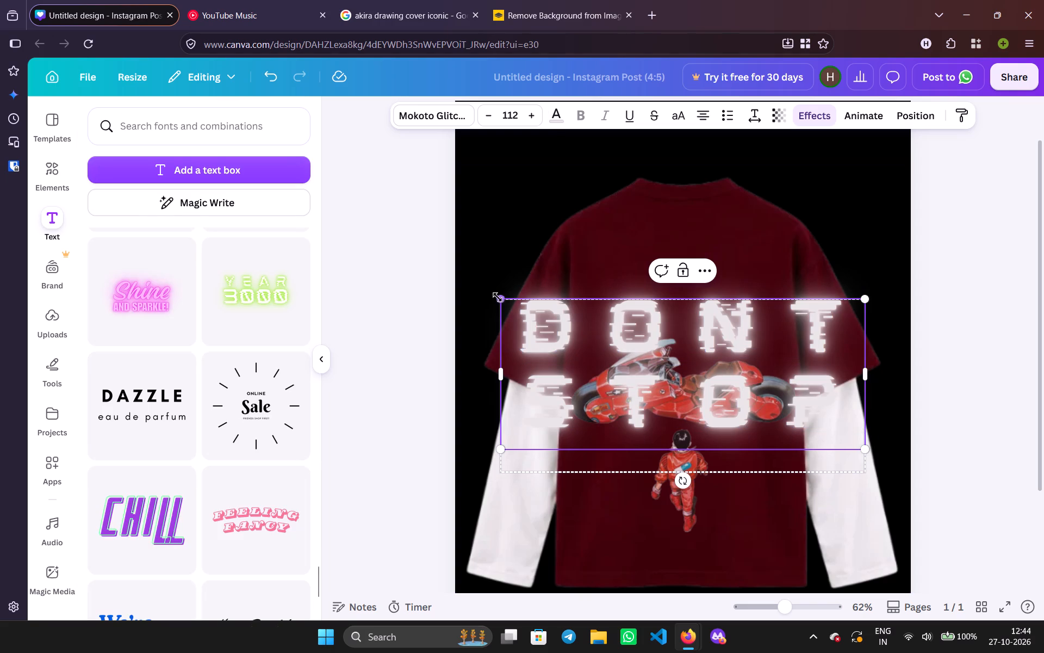
Scale the DONT STOP text down to a font size of about 75.9.
{"action": "left_click_drag", "start_coordinate": [498, 299], "coordinate": [580, 334]}
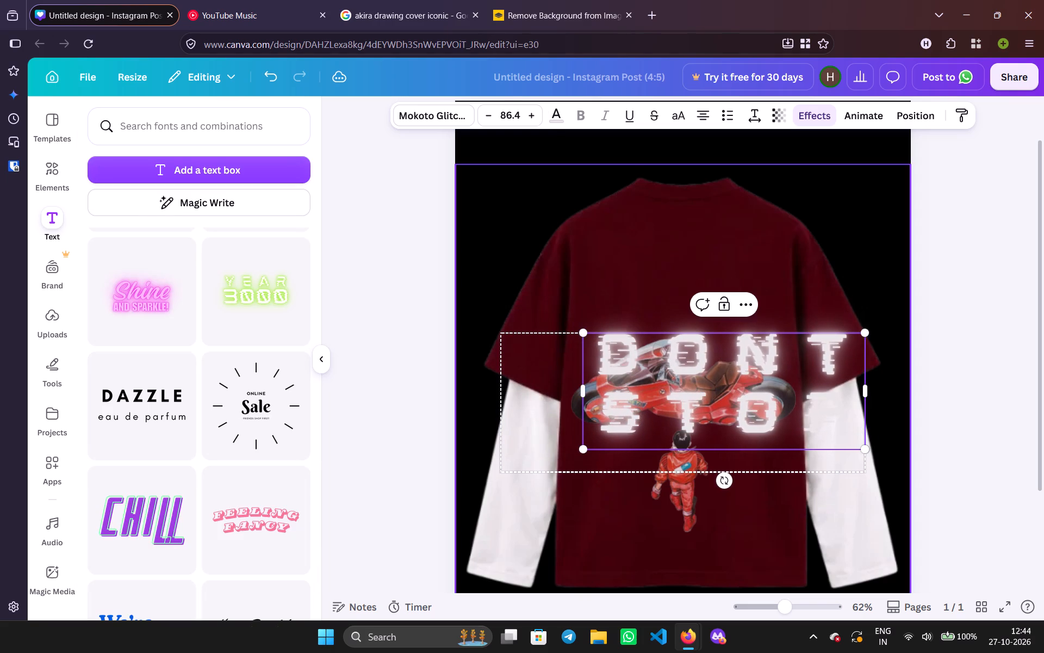
{"action": "left_click_drag", "start_coordinate": [865, 335], "coordinate": [830, 348]}
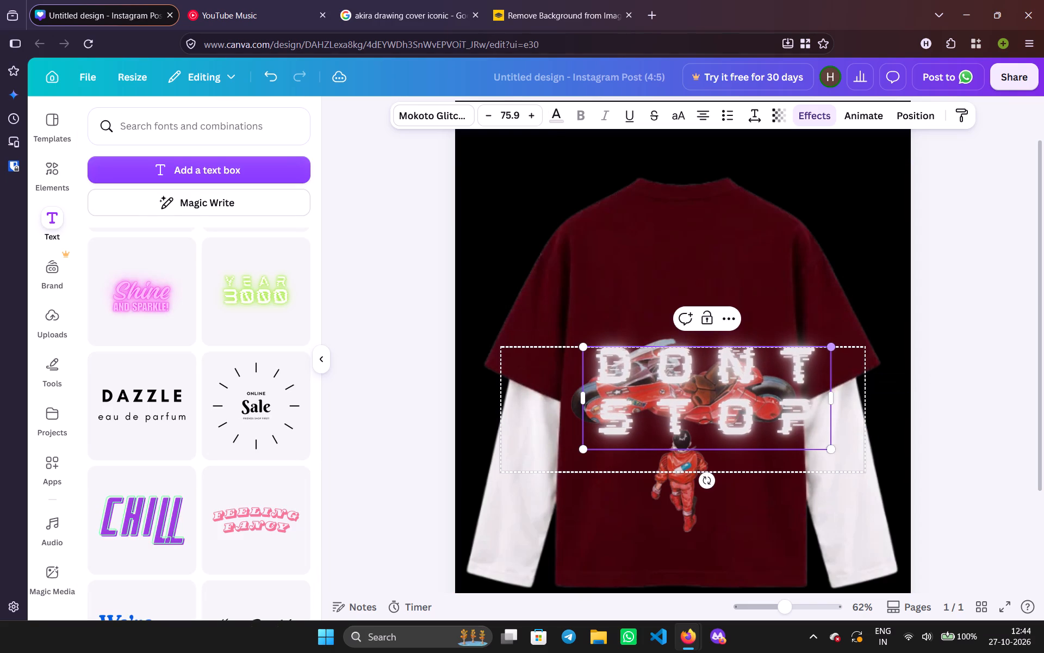
Select both lines of DONT STOP and tighten their letter spacing to 56.
{"action": "left_click_drag", "start_coordinate": [598, 366], "coordinate": [789, 424]}
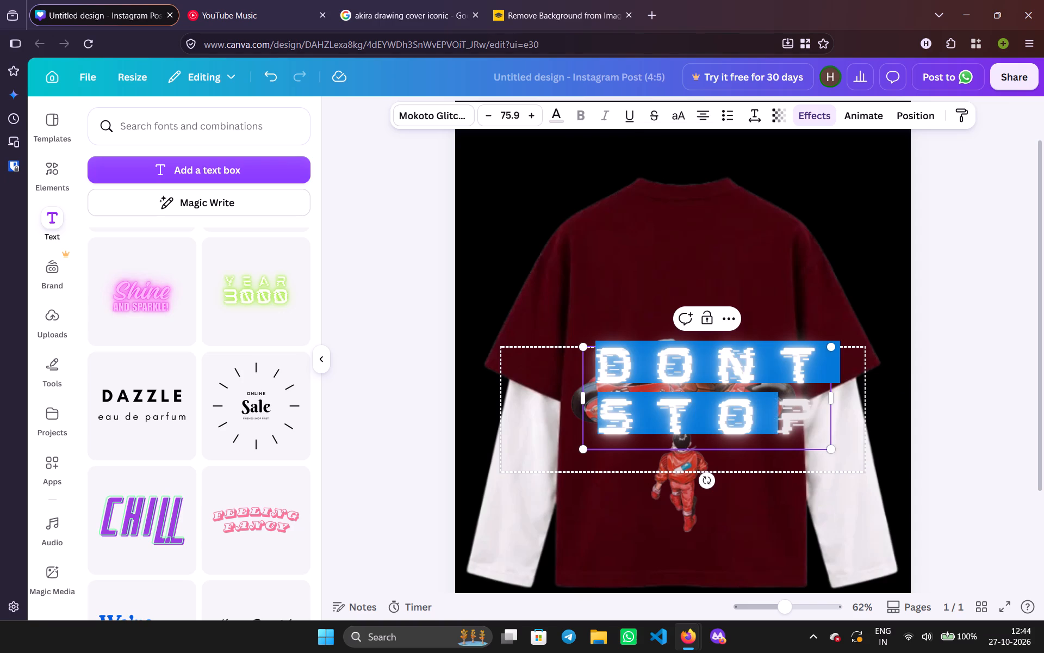
{"action": "left_click_drag", "start_coordinate": [789, 424], "coordinate": [815, 430]}
{"action": "left_click", "coordinate": [747, 111]}
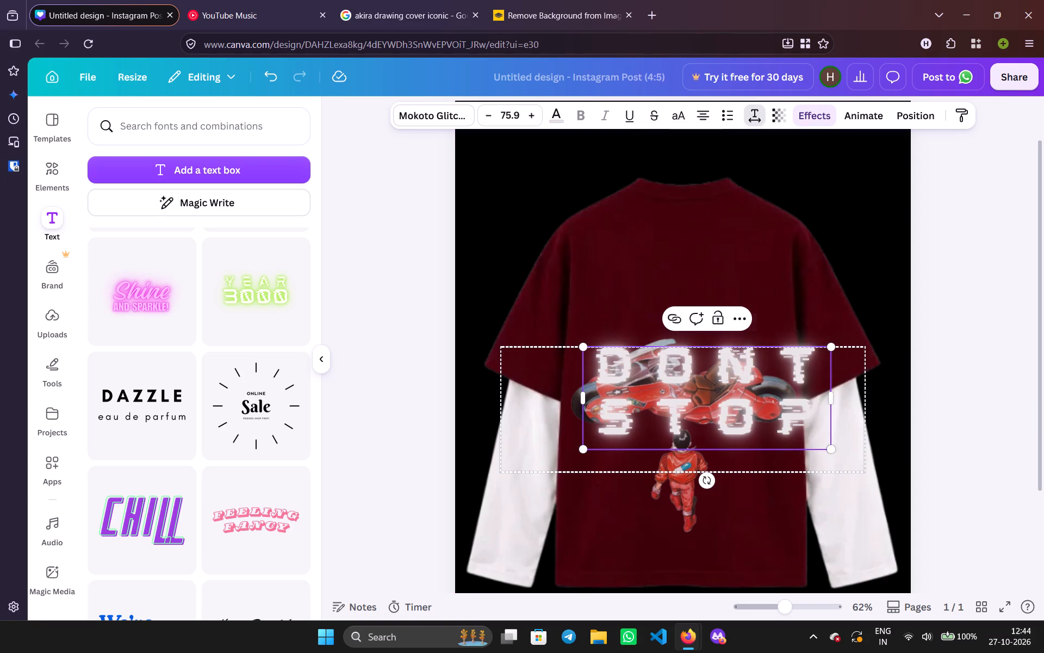
{"action": "left_click", "coordinate": [748, 169]}
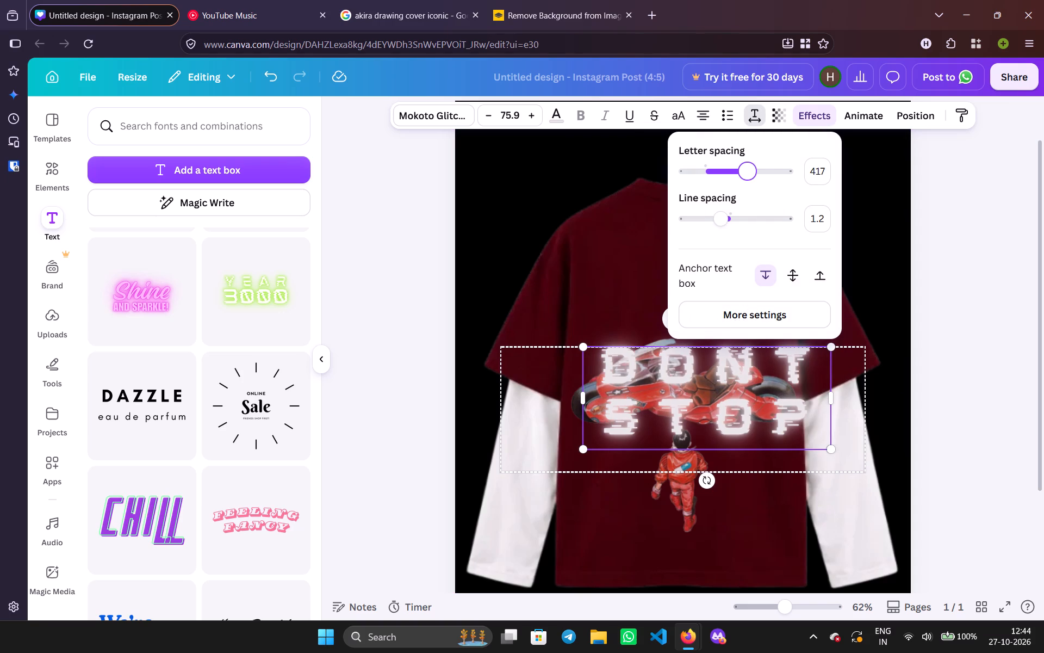
{"action": "left_click_drag", "start_coordinate": [746, 171], "coordinate": [730, 172]}
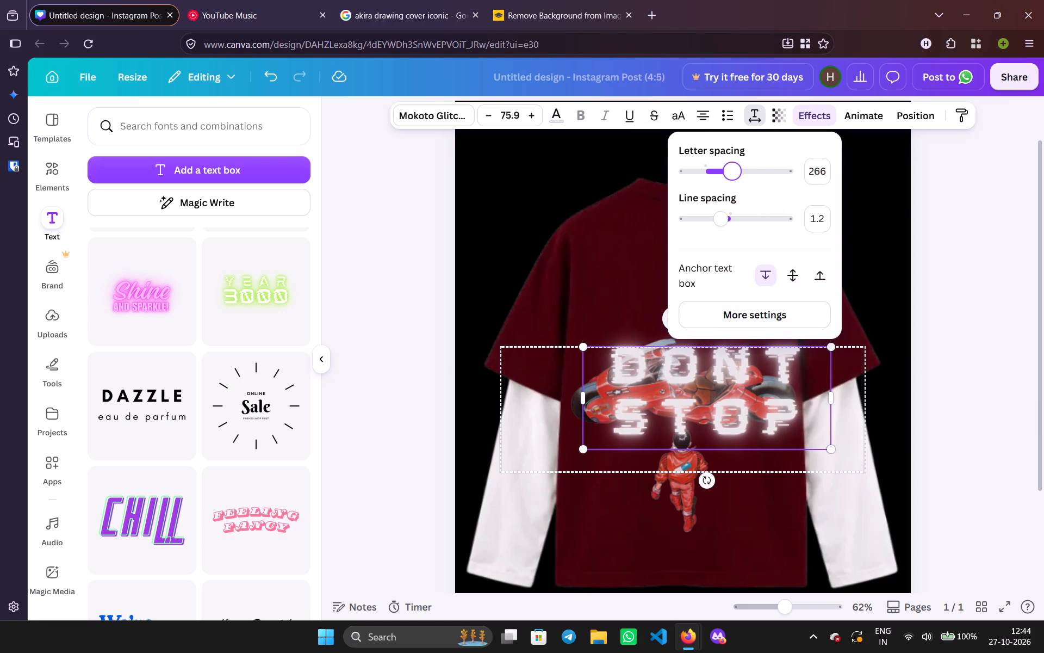
{"action": "left_click_drag", "start_coordinate": [730, 172], "coordinate": [711, 177]}
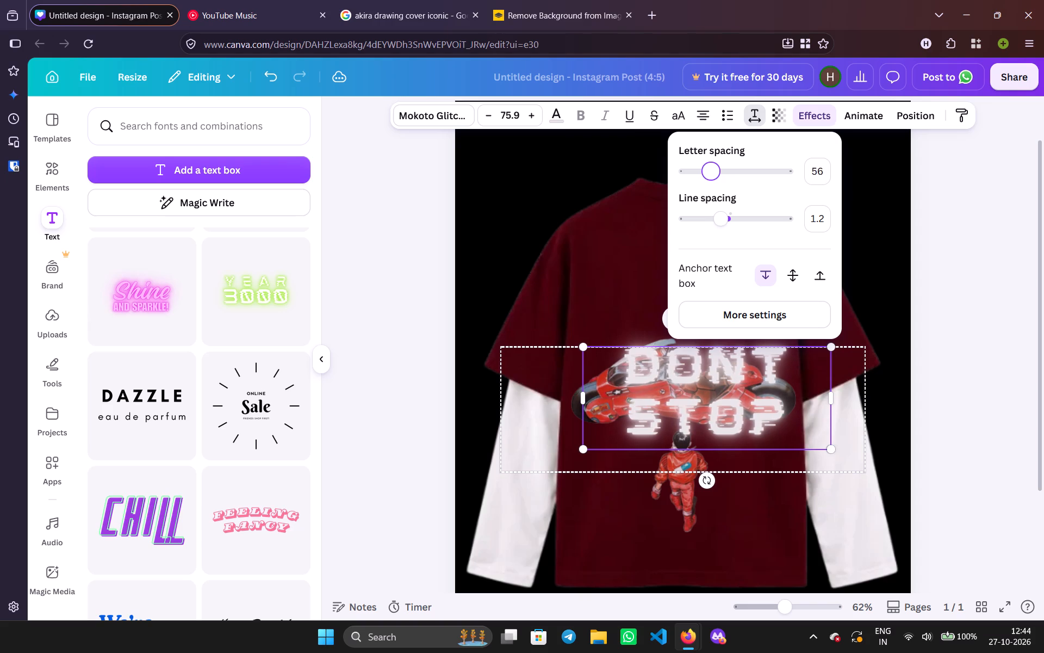
{"action": "left_click_drag", "start_coordinate": [711, 177], "coordinate": [710, 177]}
{"action": "double_click", "coordinate": [396, 312]}
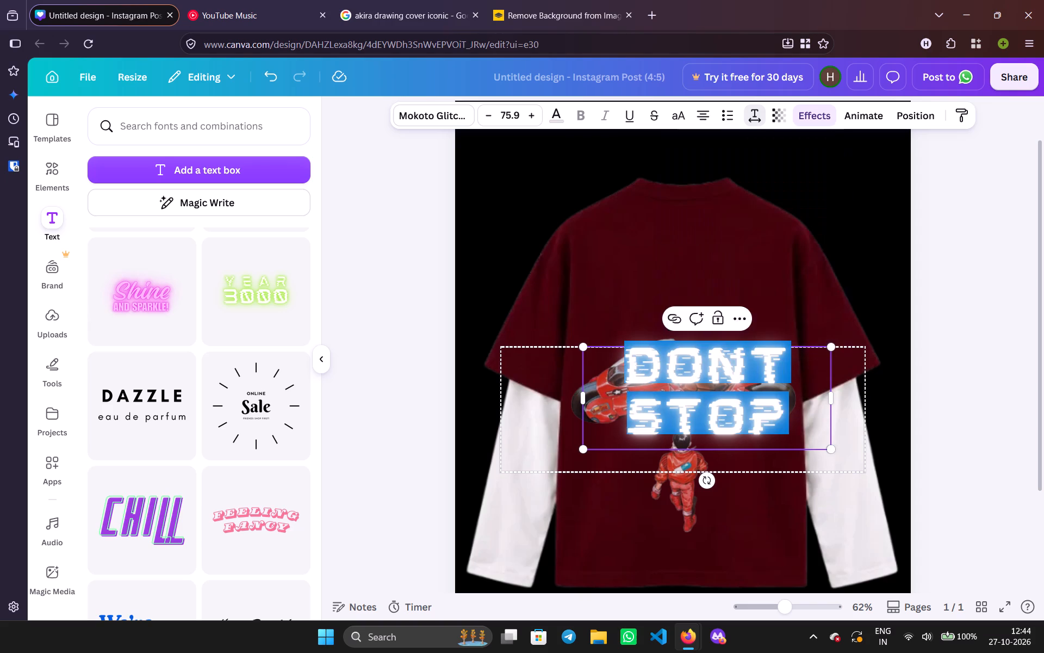
{"action": "left_click", "coordinate": [396, 312]}
Narrow the DONT STOP group to about 608 wide and move it down over the bike-and-figure graphic.
{"action": "left_click", "coordinate": [735, 392]}
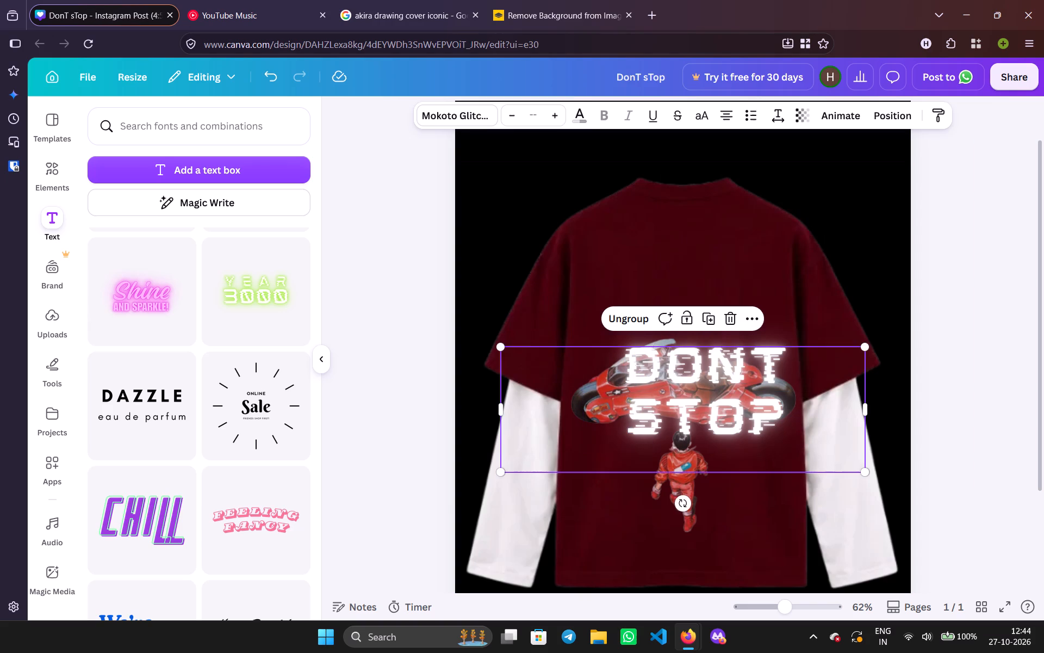
{"action": "left_click_drag", "start_coordinate": [498, 416], "coordinate": [613, 399]}
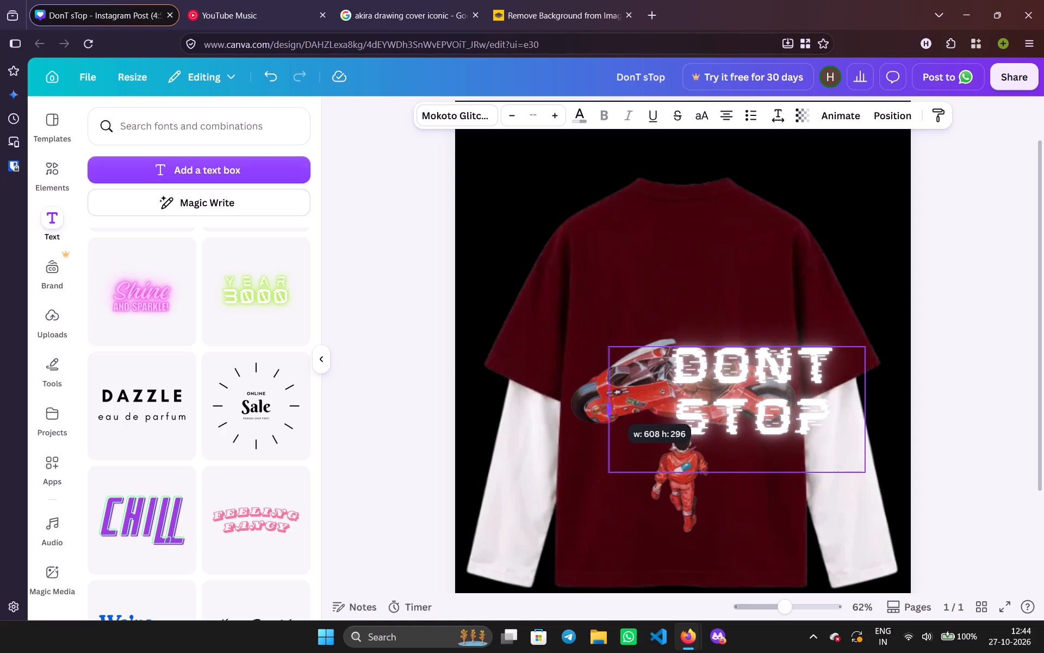
{"action": "left_click_drag", "start_coordinate": [613, 399], "coordinate": [605, 386]}
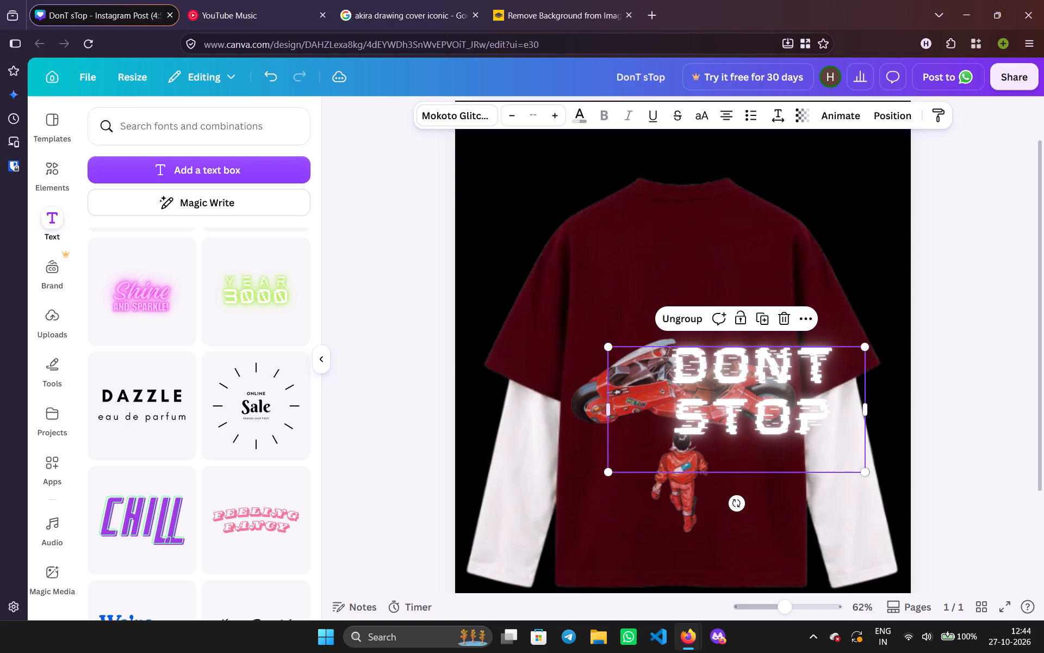
{"action": "left_click_drag", "start_coordinate": [749, 385], "coordinate": [670, 420]}
Layer the DONT STOP group behind the bike-and-figure graphic but in front of the shirt.
{"action": "right_click", "coordinate": [670, 420]}
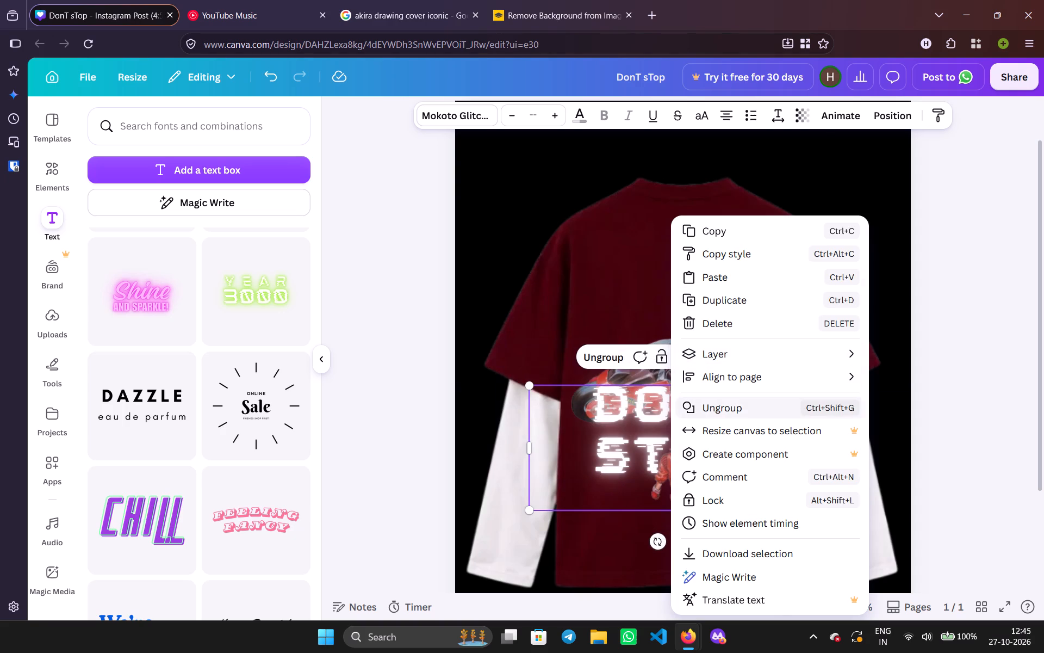
{"action": "left_click", "coordinate": [577, 404]}
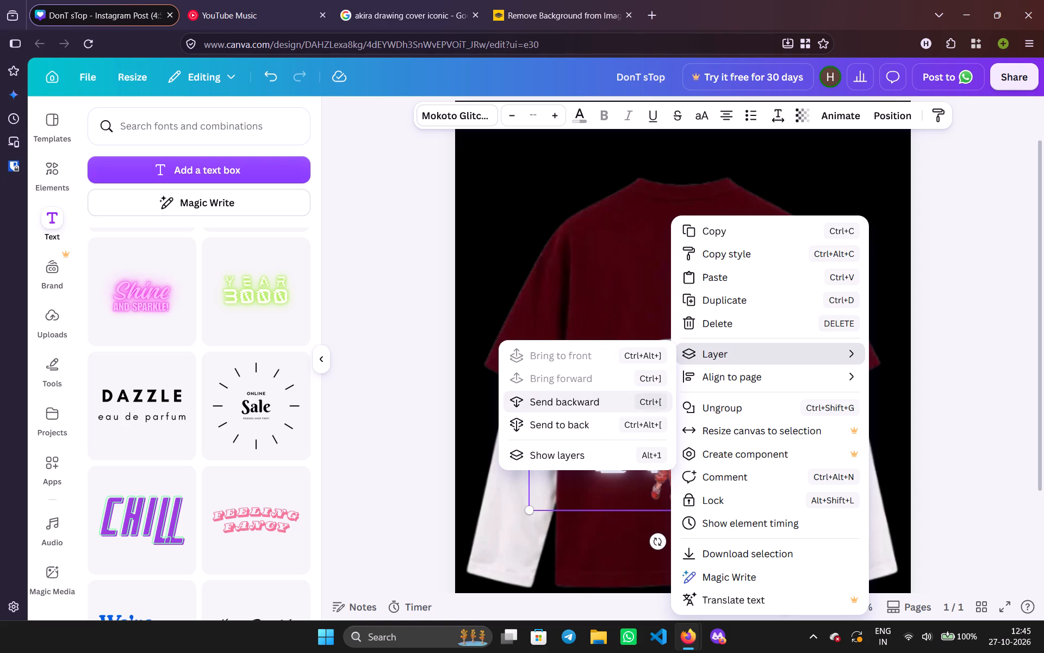
{"action": "left_click", "coordinate": [577, 404]}
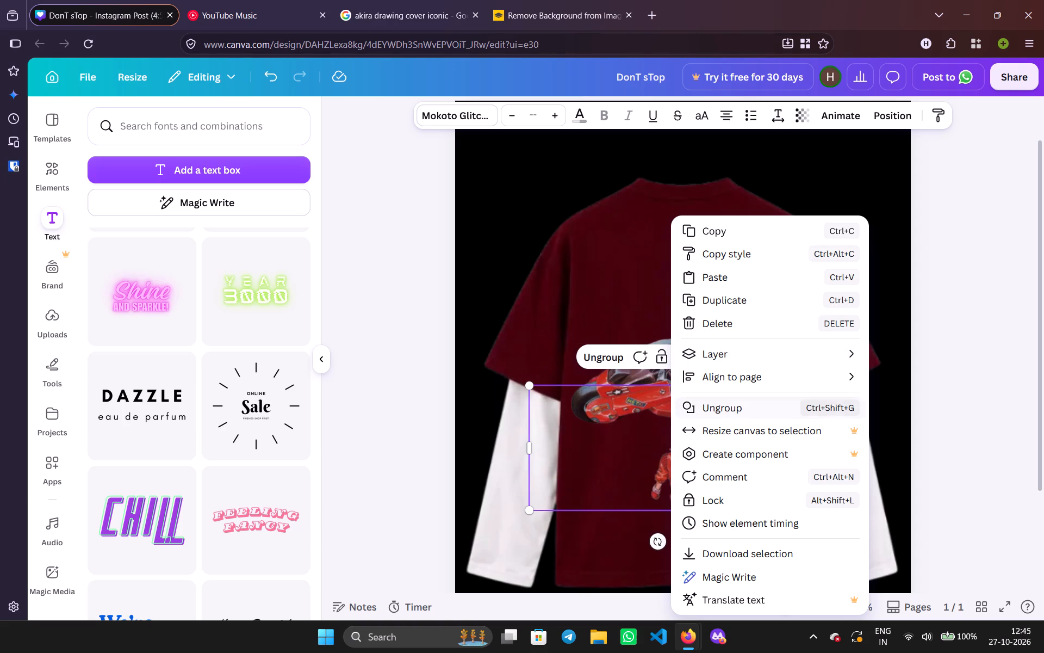
{"action": "left_click", "coordinate": [577, 377]}
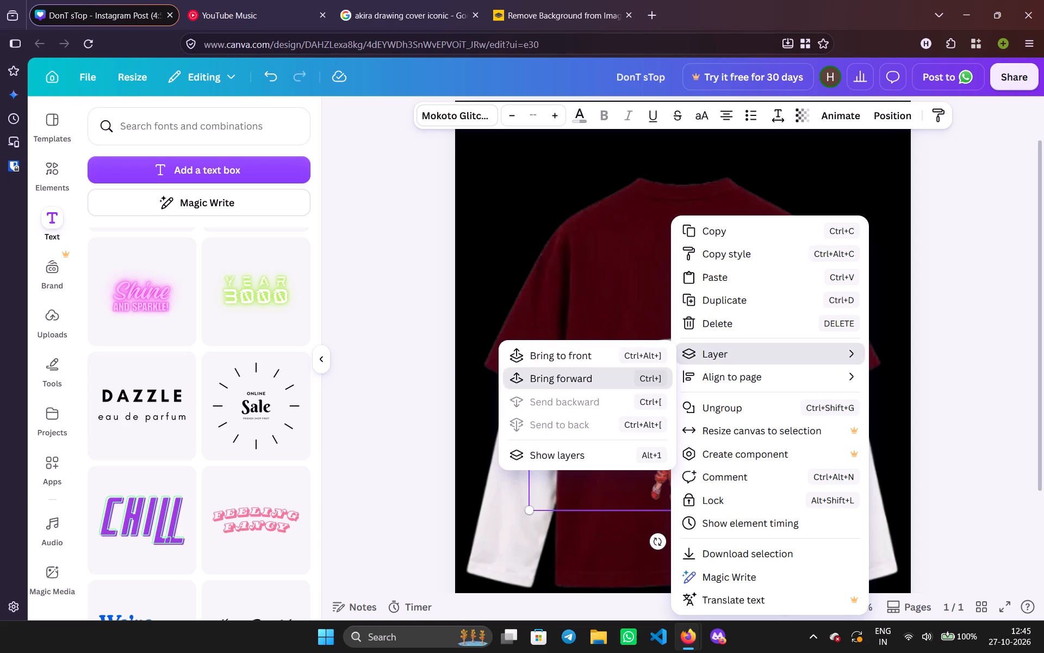
{"action": "left_click", "coordinate": [341, 313]}
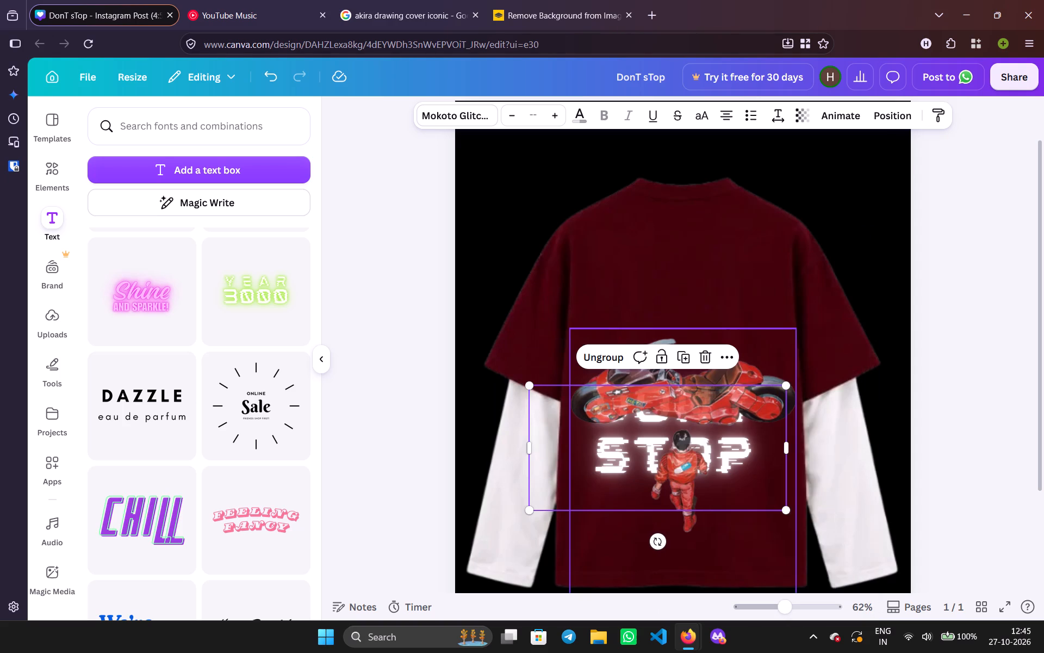
Select the bike-and-figure graphic and cut it from the shirt design.
{"action": "left_click", "coordinate": [771, 355]}
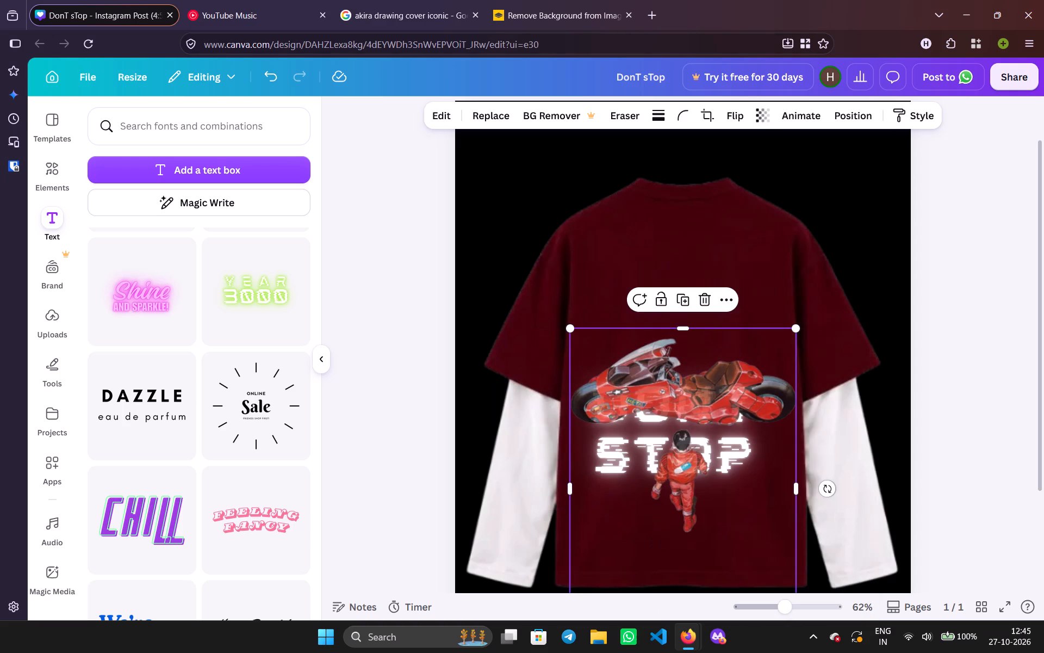
{"action": "left_click", "coordinate": [677, 450]}
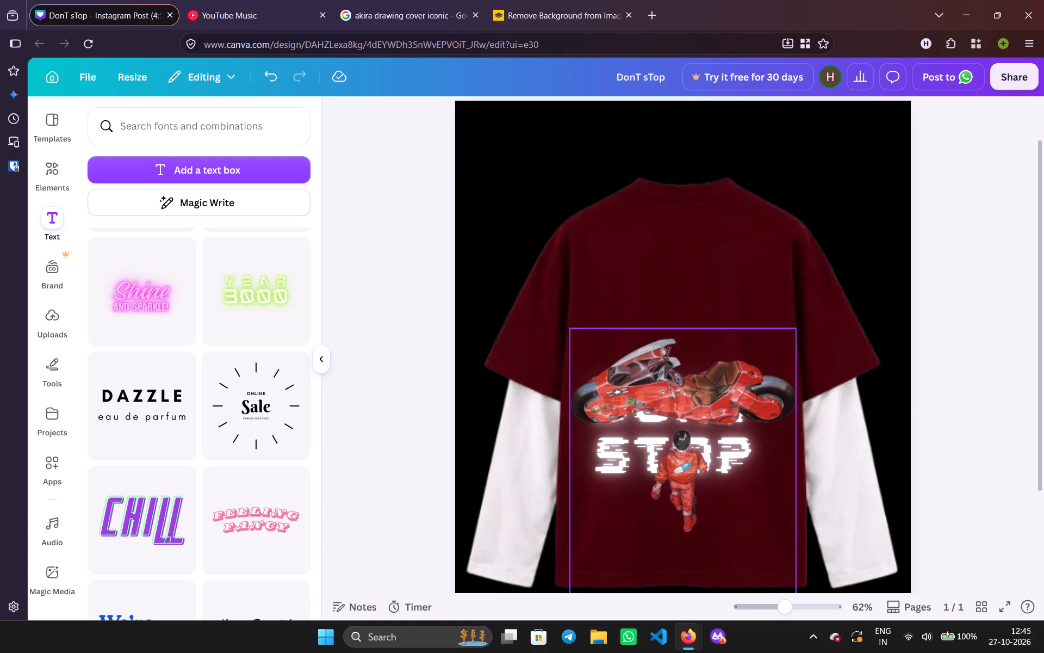
{"action": "right_click", "coordinate": [747, 390]}
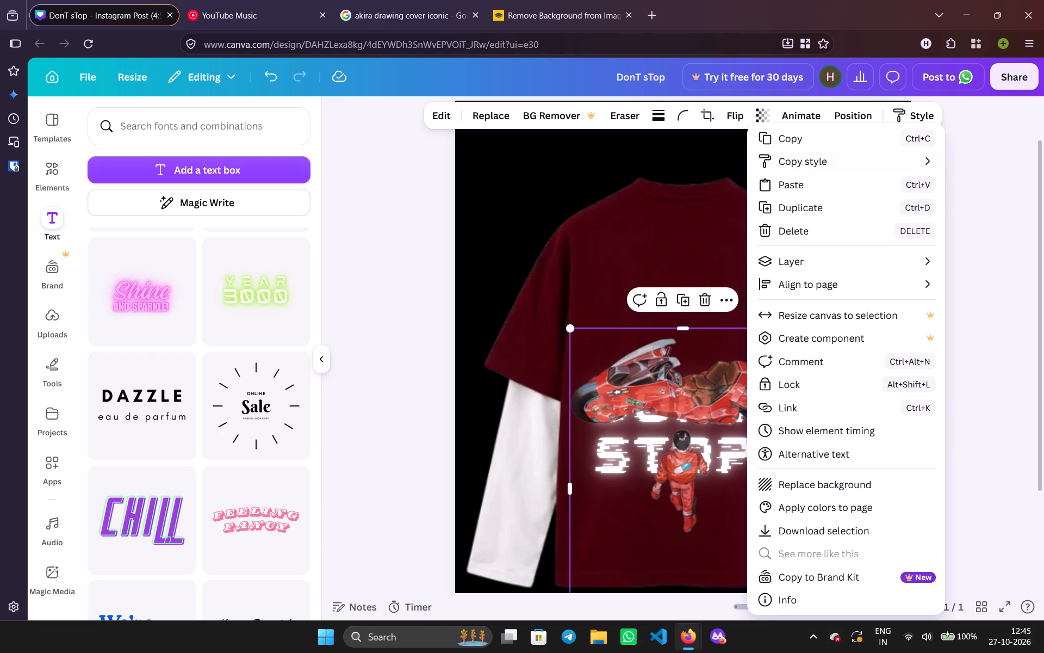
{"action": "left_click", "coordinate": [665, 460]}
{"action": "left_click", "coordinate": [665, 460]}
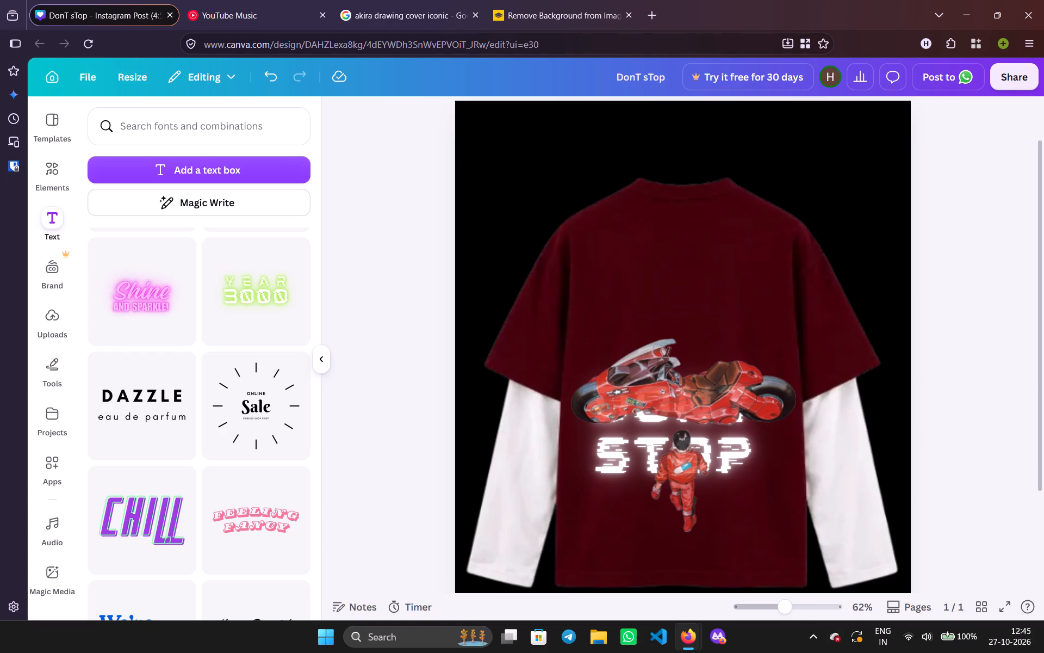
{"action": "key", "text": "ctrl+x"}
{"action": "left_click", "coordinate": [768, 399]}
{"action": "left_click", "coordinate": [694, 419]}
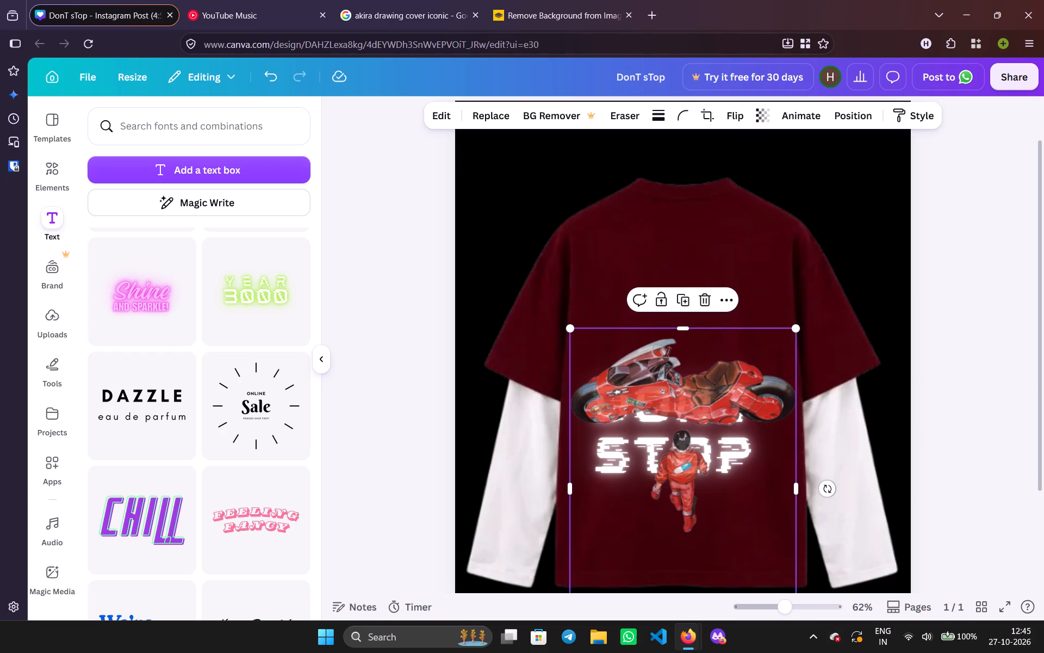
{"action": "key", "text": "ctrl+x"}
{"action": "left_click", "coordinate": [694, 419]}
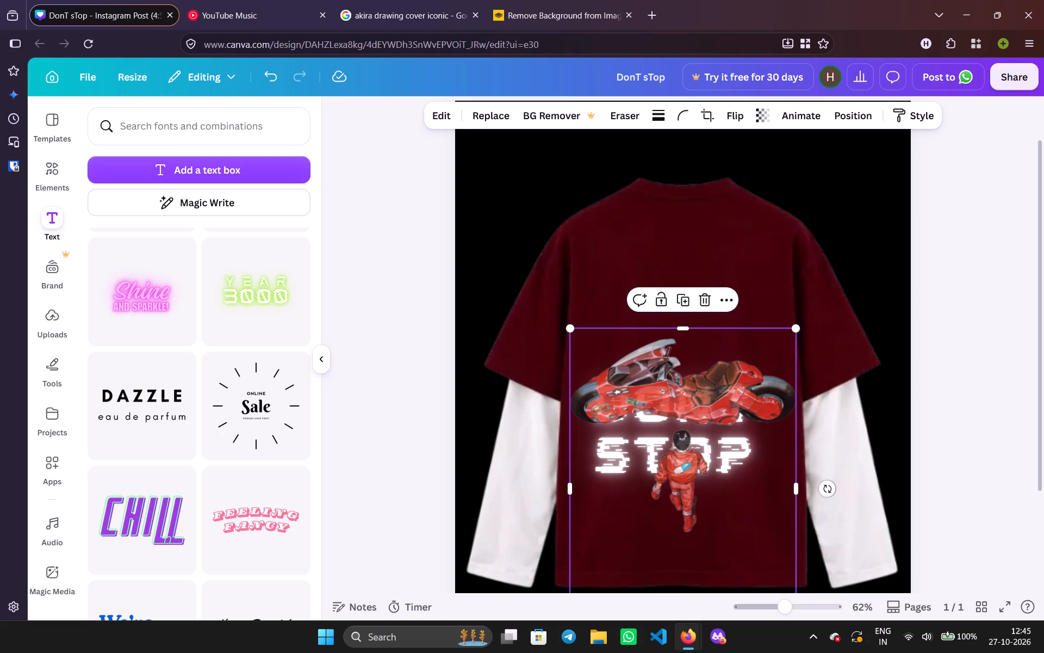
{"action": "key", "text": "ctrl+x"}
Move the DONT STOP group slightly up and across toward the centre of the shirt's back.
{"action": "left_click", "coordinate": [694, 419]}
{"action": "left_click_drag", "start_coordinate": [694, 419], "coordinate": [697, 420]}
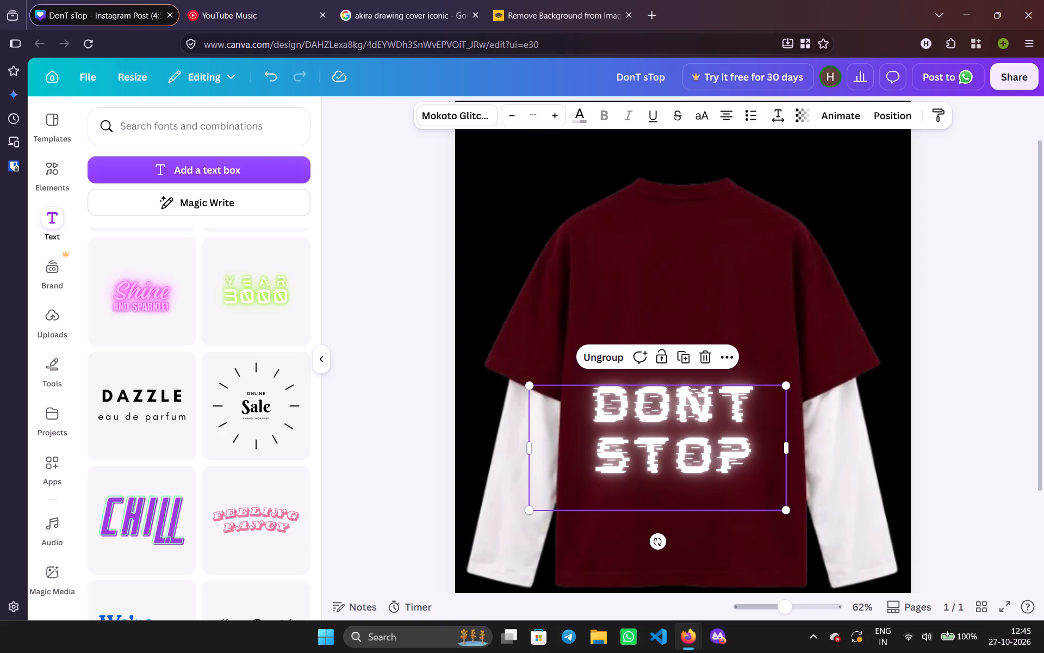
{"action": "left_click_drag", "start_coordinate": [697, 420], "coordinate": [692, 425]}
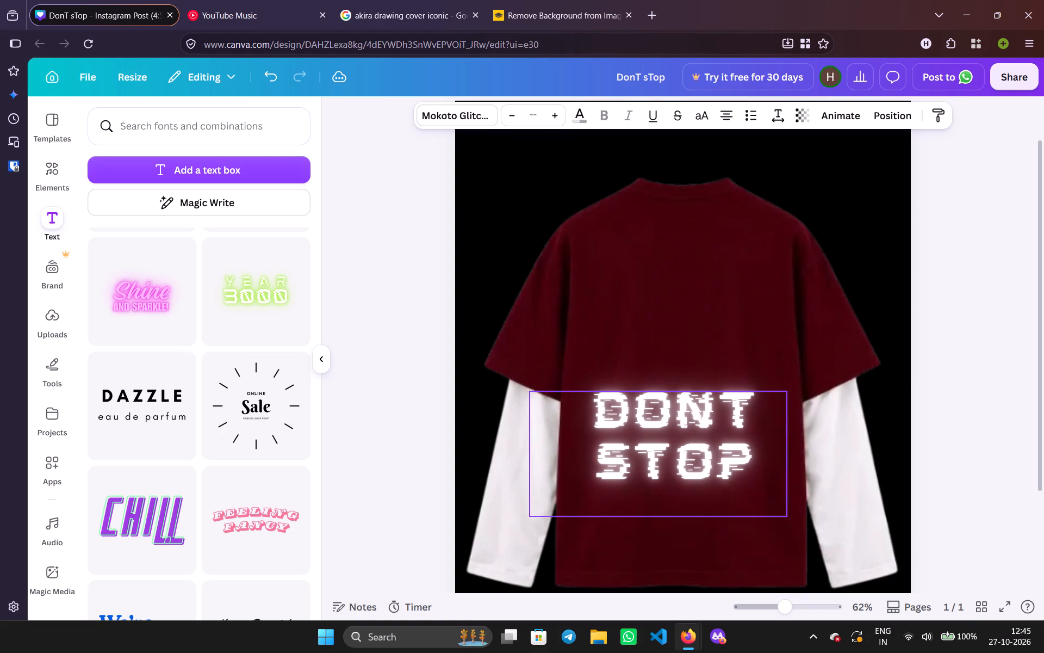
{"action": "left_click_drag", "start_coordinate": [692, 425], "coordinate": [693, 410]}
{"action": "scroll", "coordinate": [883, 410], "scroll_direction": "down", "scroll_amount": 1}
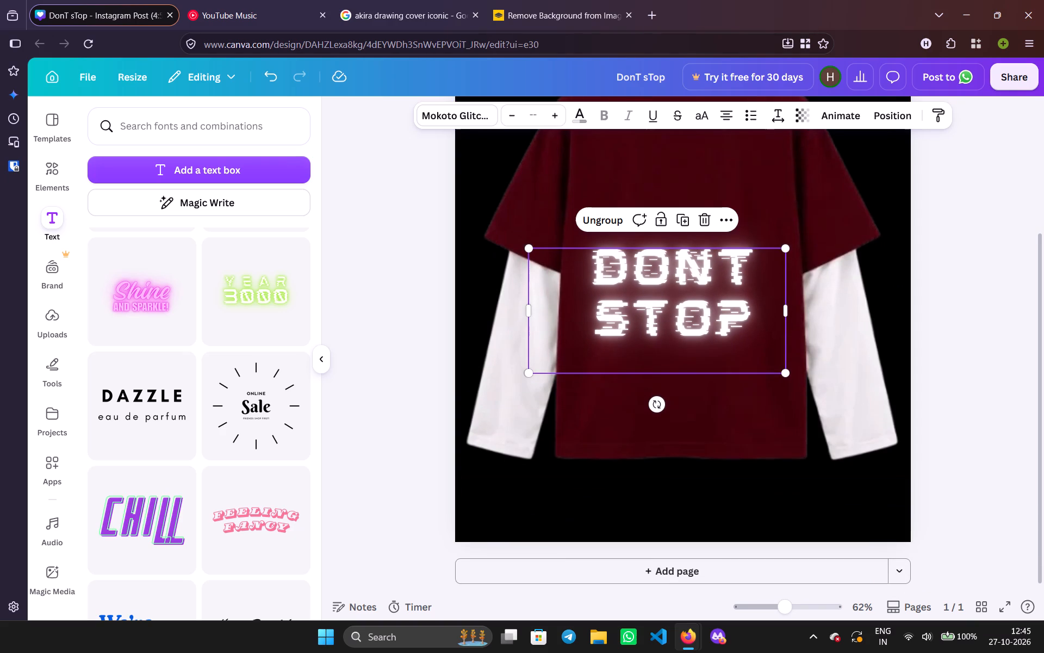
{"action": "left_click_drag", "start_coordinate": [640, 295], "coordinate": [653, 295]}
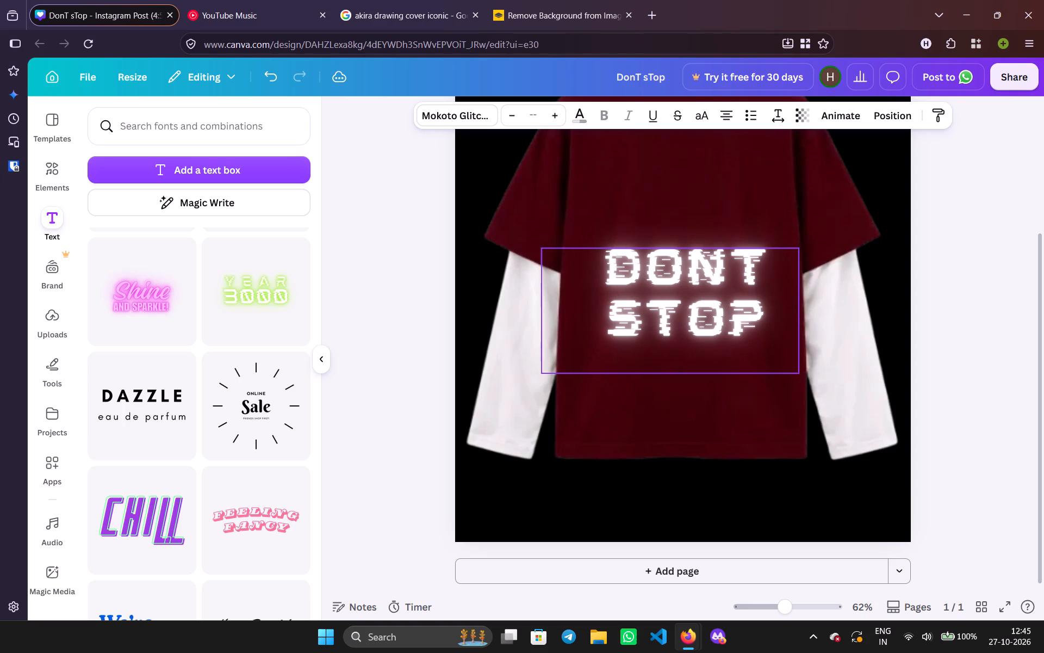
{"action": "left_click_drag", "start_coordinate": [653, 295], "coordinate": [651, 295]}
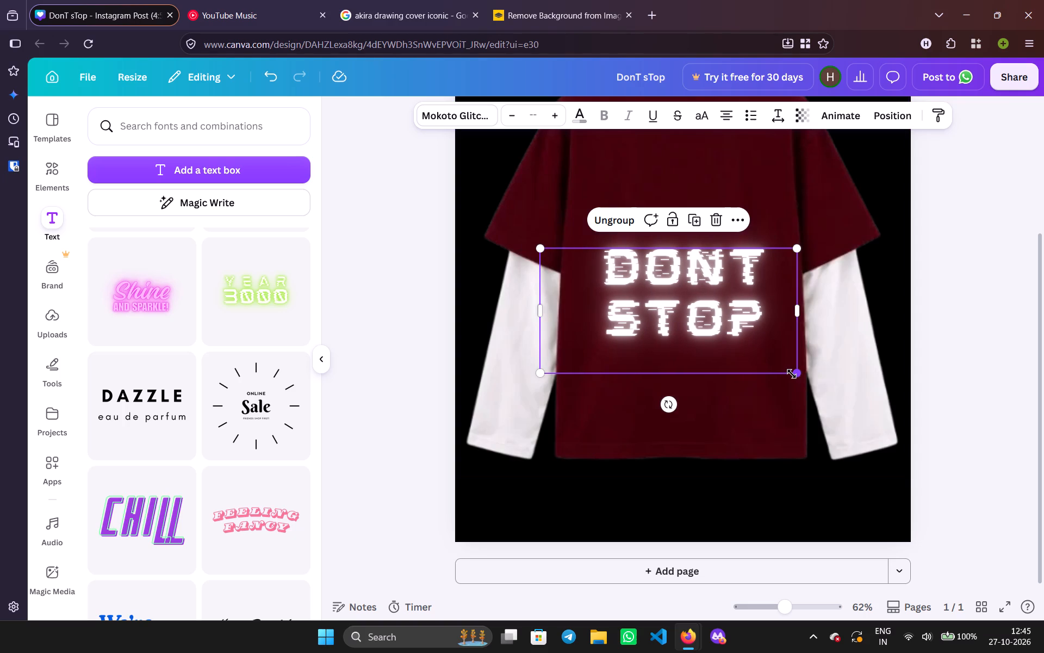
Enlarge the DONT STOP group to about 771 wide and move it slightly down the shirt's back.
{"action": "left_click_drag", "start_coordinate": [792, 374], "coordinate": [821, 387]}
{"action": "left_click_drag", "start_coordinate": [537, 245], "coordinate": [503, 224]}
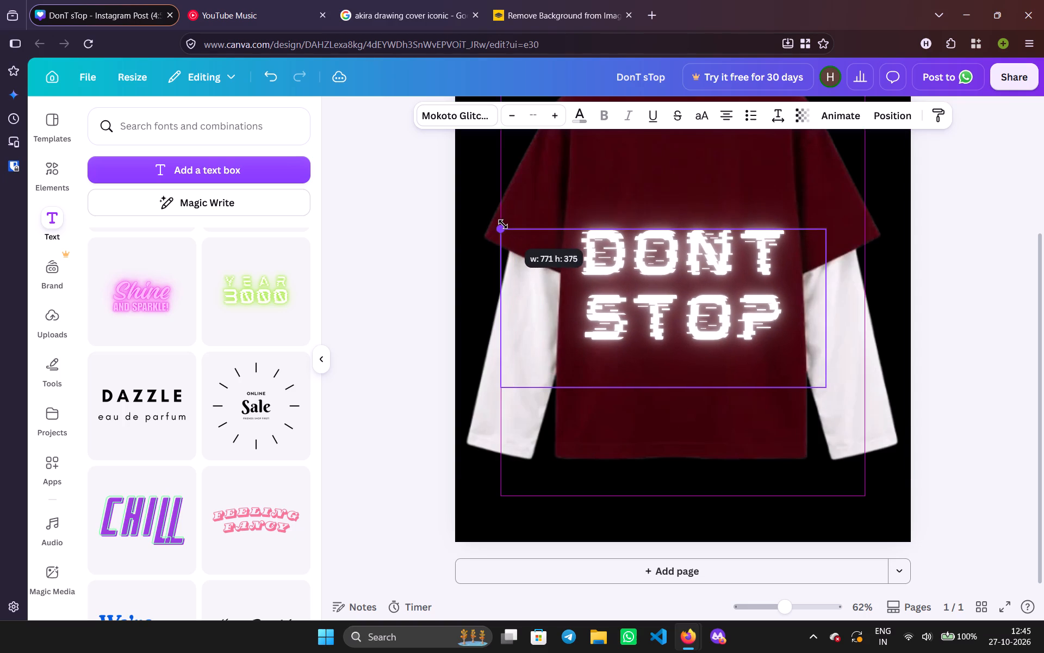
{"action": "left_click_drag", "start_coordinate": [503, 224], "coordinate": [503, 224]}
{"action": "left_click_drag", "start_coordinate": [673, 323], "coordinate": [676, 342]}
Reduce the line spacing of the DONT STOP group so that STOP sits closer beneath DONT.
{"action": "left_click", "coordinate": [779, 115]}
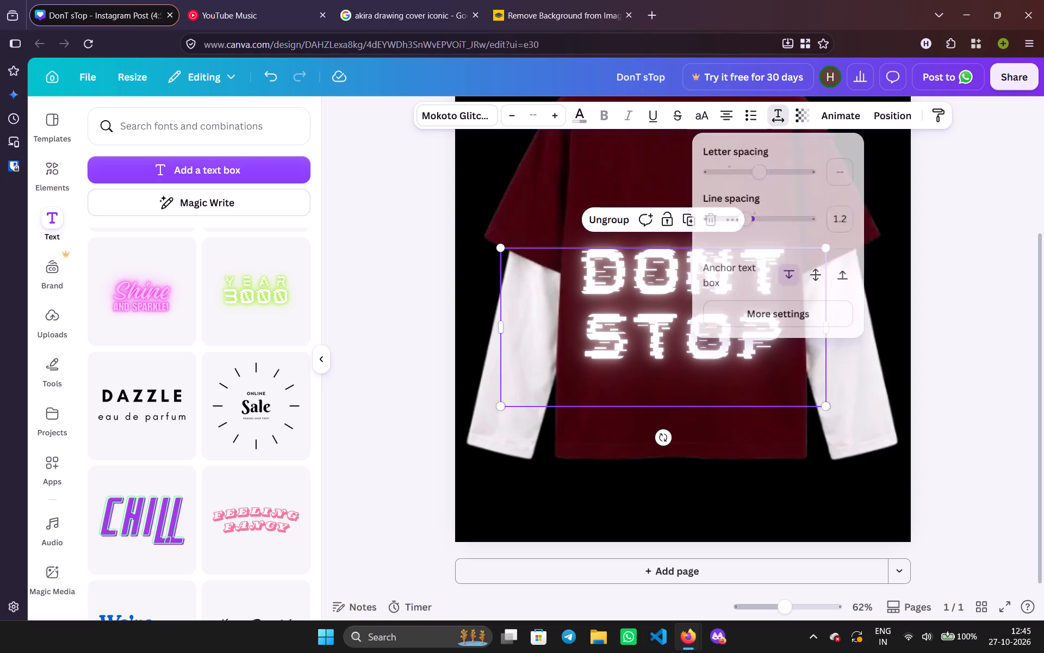
{"action": "left_click_drag", "start_coordinate": [748, 220], "coordinate": [731, 220]}
Look through the font combinations for an alternative style for the DONT STOP lettering.
{"action": "left_click", "coordinate": [584, 274]}
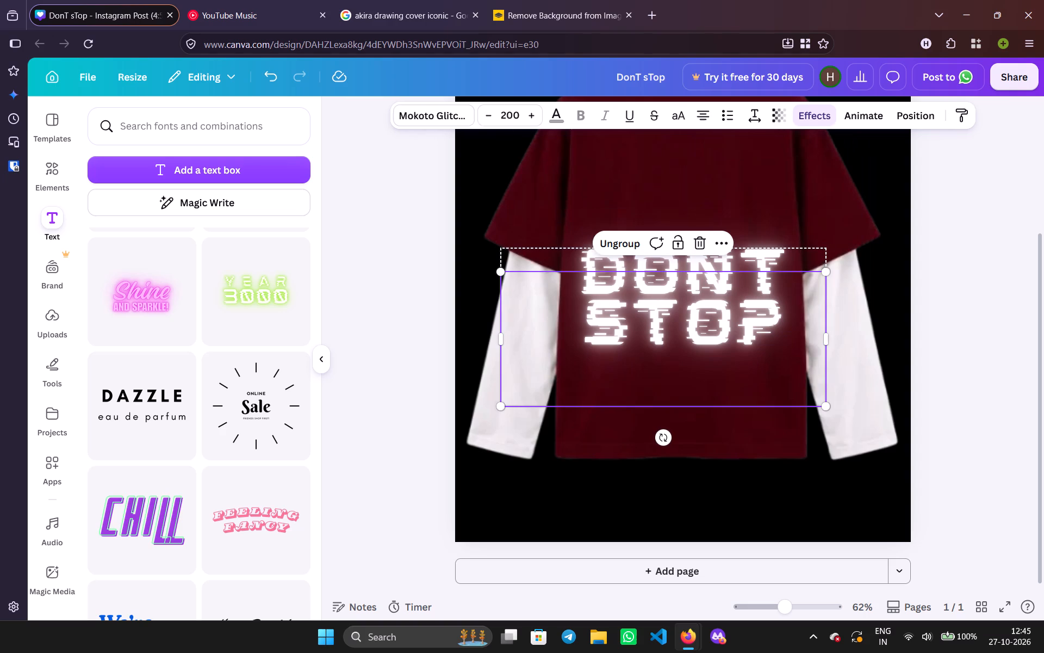
{"action": "left_click", "coordinate": [584, 274]}
{"action": "scroll", "coordinate": [147, 386], "scroll_direction": "down", "scroll_amount": 3}
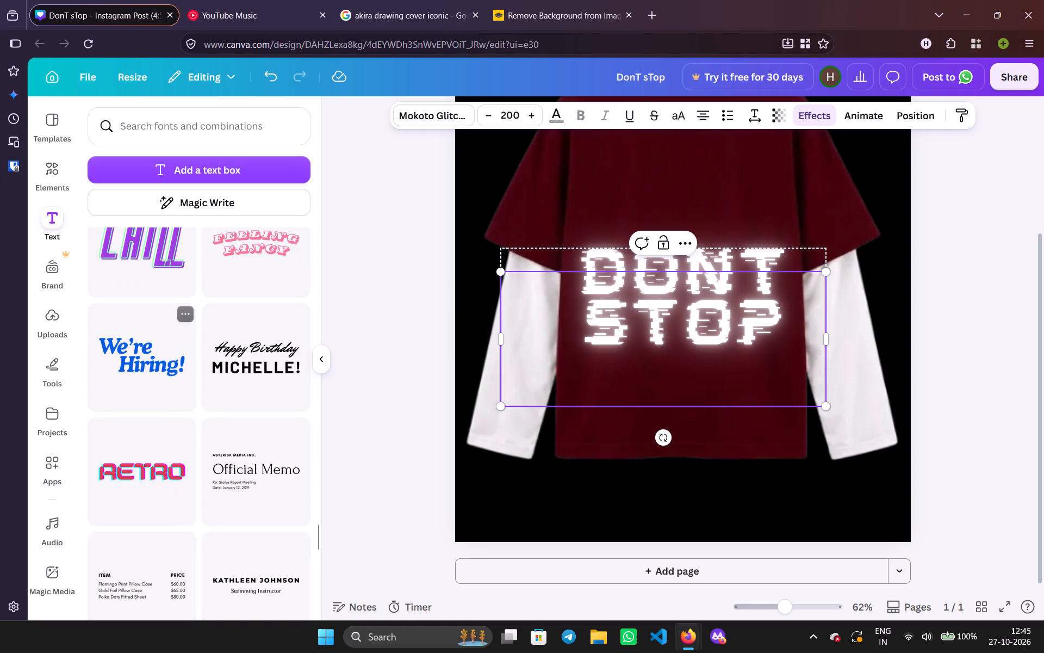
{"action": "scroll", "coordinate": [147, 386], "scroll_direction": "down", "scroll_amount": 3}
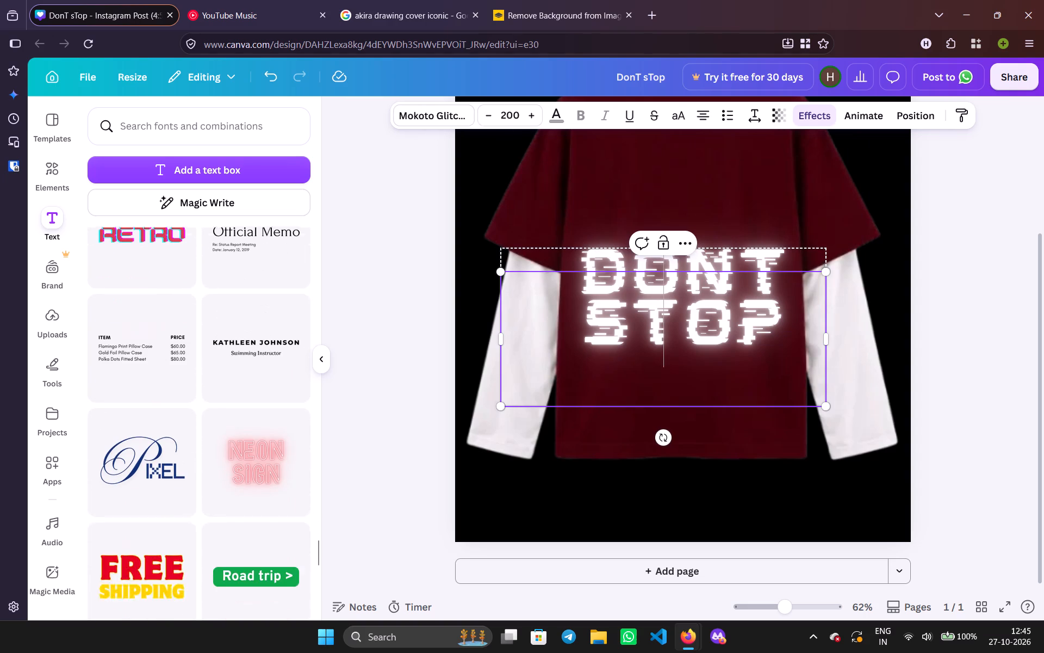
{"action": "scroll", "coordinate": [147, 386], "scroll_direction": "down", "scroll_amount": 6}
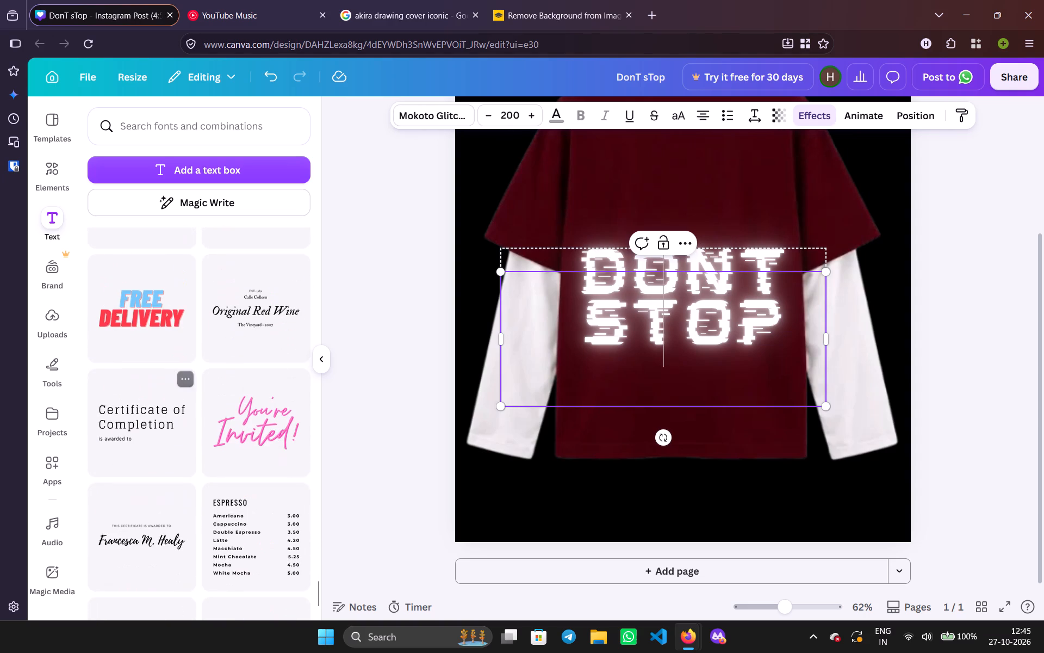
{"action": "scroll", "coordinate": [147, 386], "scroll_direction": "down", "scroll_amount": 4}
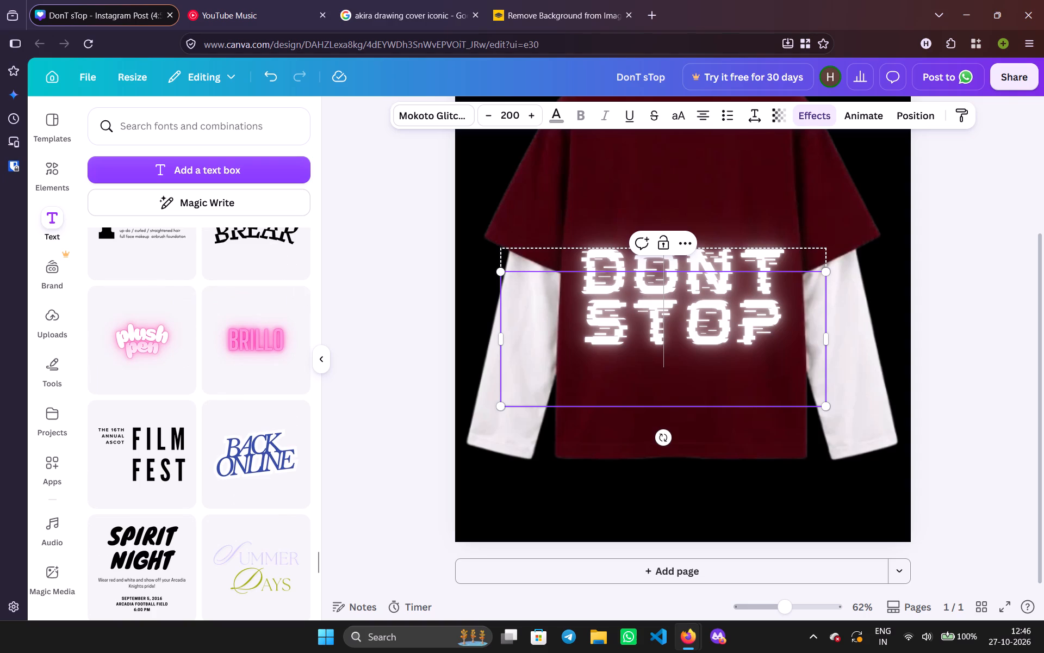
Paste the bike-and-figure graphic back onto the shirt and centre it with the bike over the top of the DONT lettering.
{"action": "left_click", "coordinate": [946, 404]}
{"action": "key", "text": "ctrl+v"}
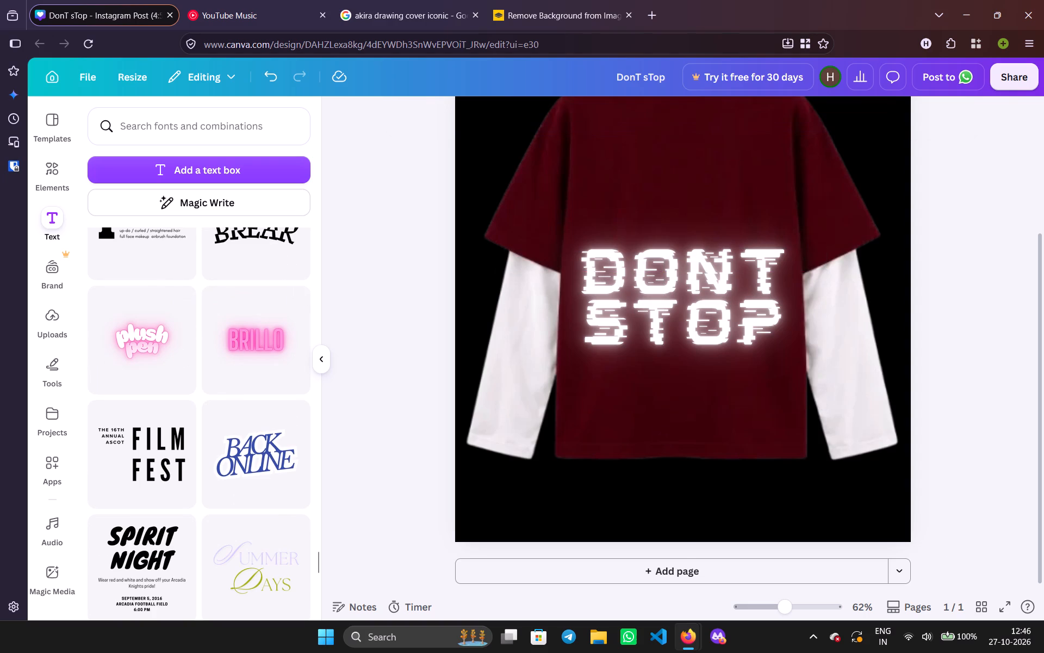
{"action": "scroll", "coordinate": [921, 389], "scroll_direction": "up", "scroll_amount": 2}
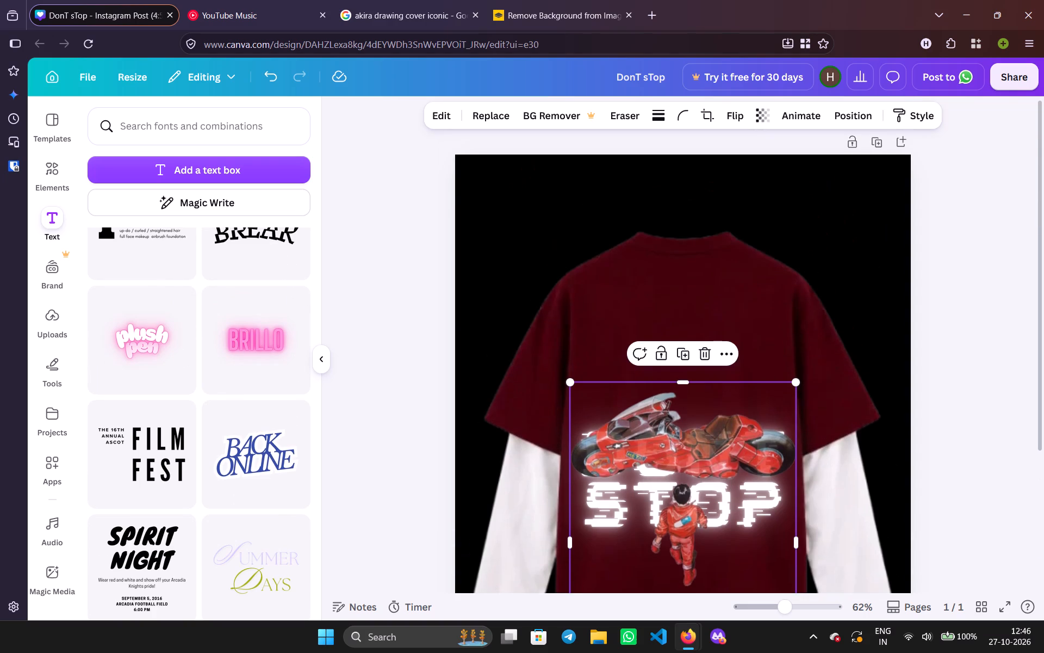
{"action": "scroll", "coordinate": [921, 389], "scroll_direction": "up", "scroll_amount": 1}
{"action": "left_click_drag", "start_coordinate": [663, 297], "coordinate": [664, 270]}
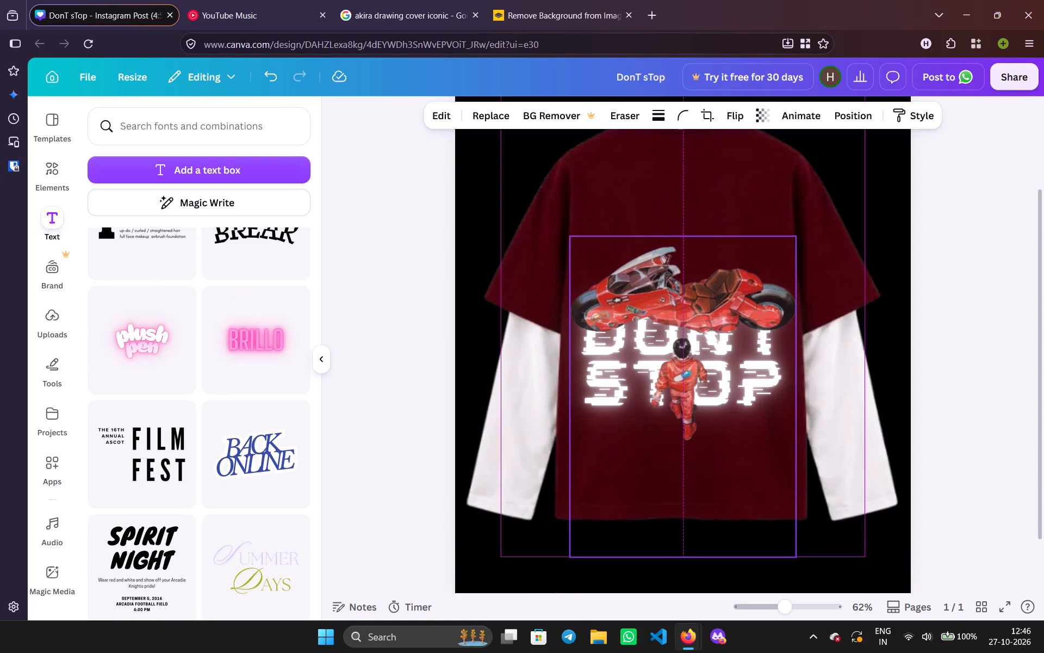
{"action": "left_click_drag", "start_coordinate": [664, 270], "coordinate": [662, 266]}
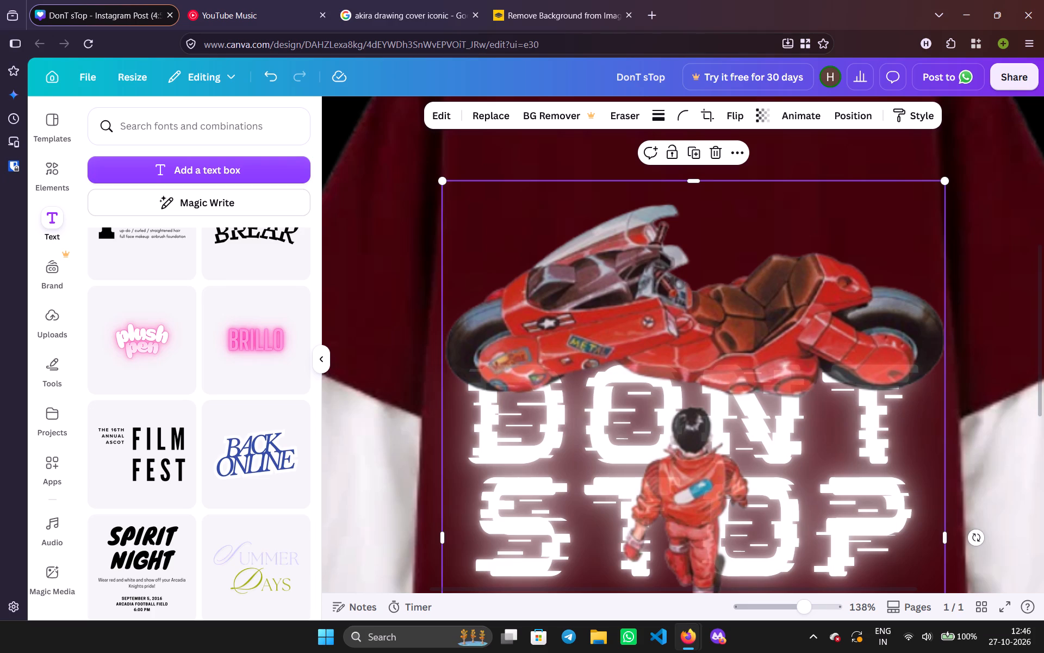
Search the text styles for "big fat non calligraphic font" and look through the fonts and font combinations.
{"action": "left_click", "coordinate": [284, 129]}
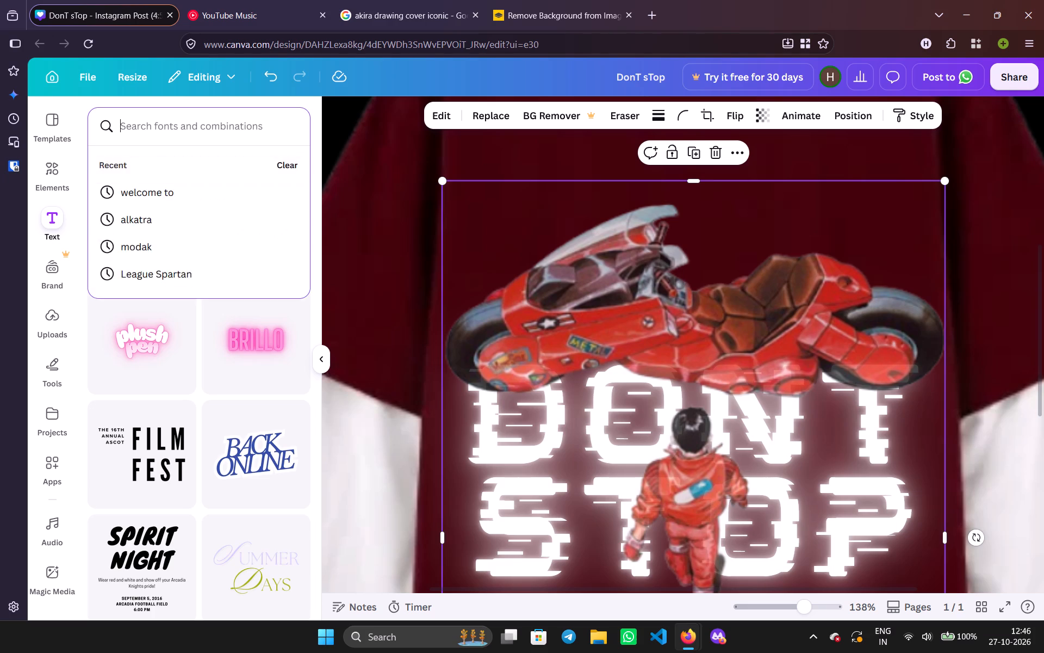
{"action": "type", "text": "big fat"}
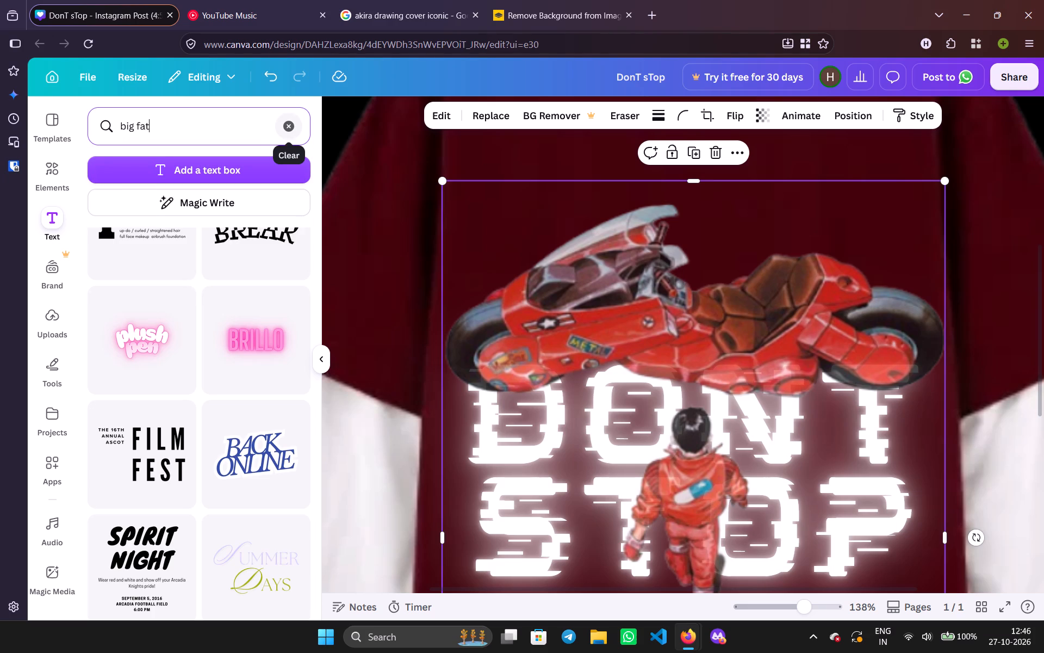
{"action": "key", "text": "space"}
{"action": "type", "text": "non callig"}
{"action": "type", "text": "raphic font"}
{"action": "key", "text": "Return"}
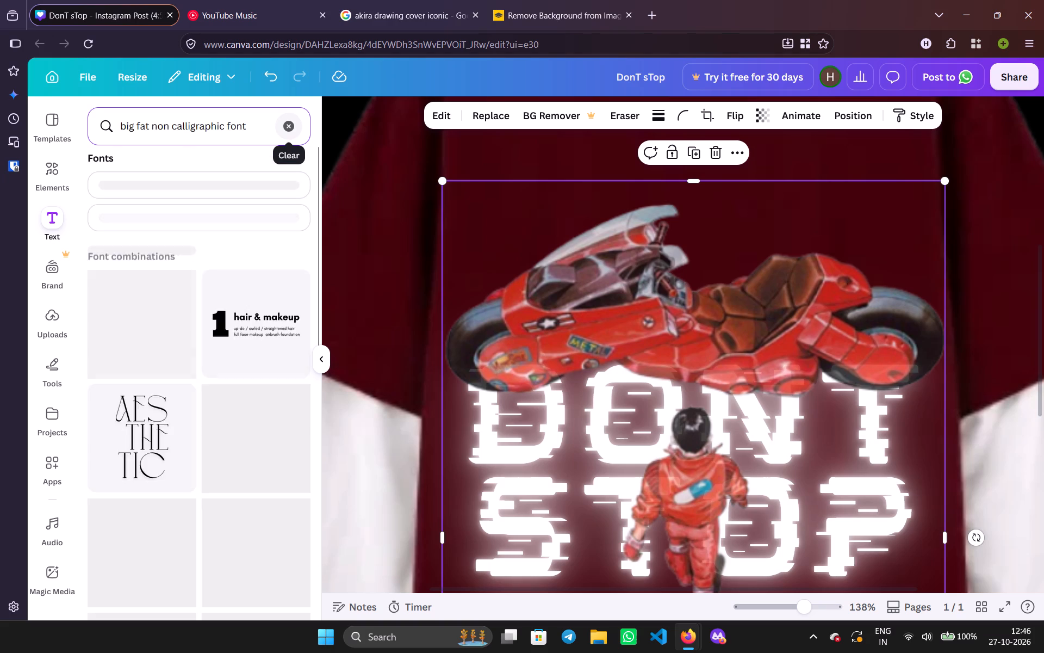
{"action": "scroll", "coordinate": [123, 221], "scroll_direction": "down", "scroll_amount": 1}
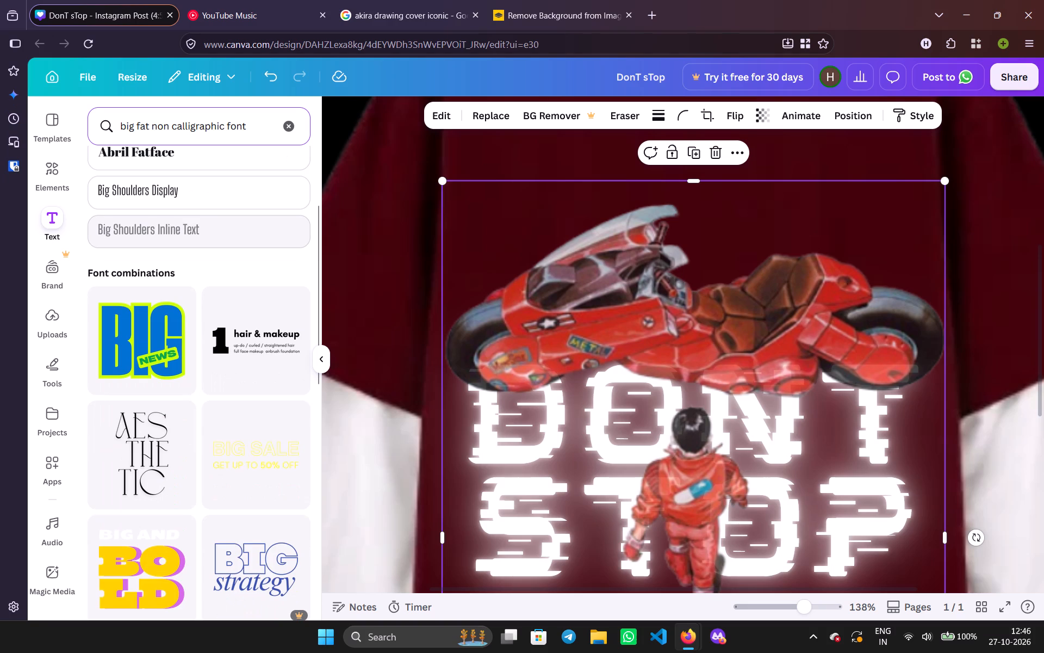
{"action": "scroll", "coordinate": [123, 221], "scroll_direction": "down", "scroll_amount": 3}
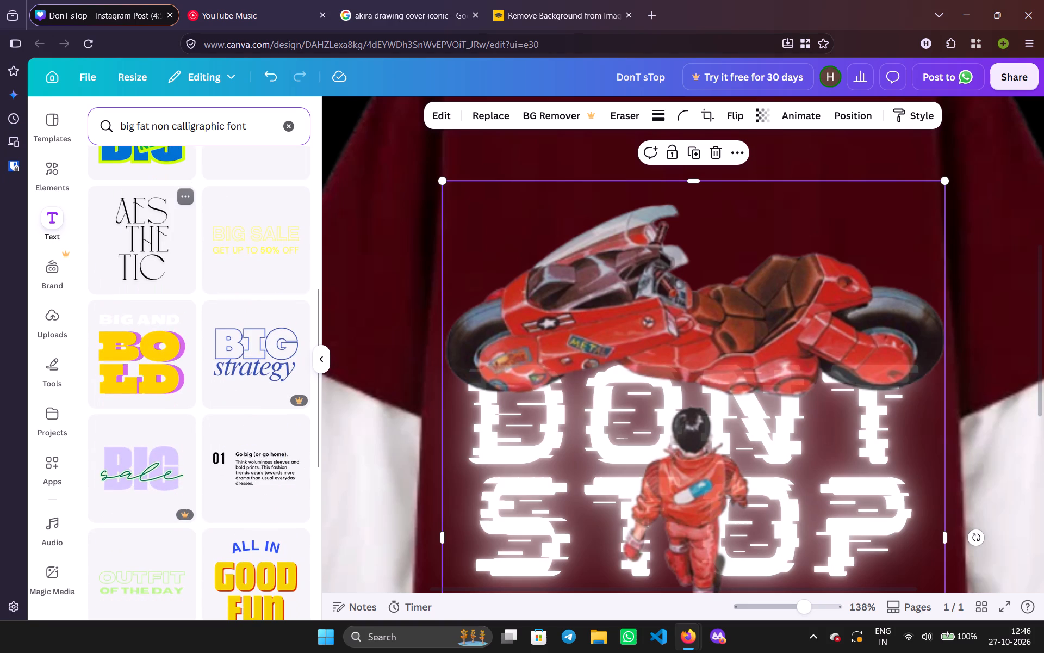
{"action": "scroll", "coordinate": [123, 221], "scroll_direction": "down", "scroll_amount": 3}
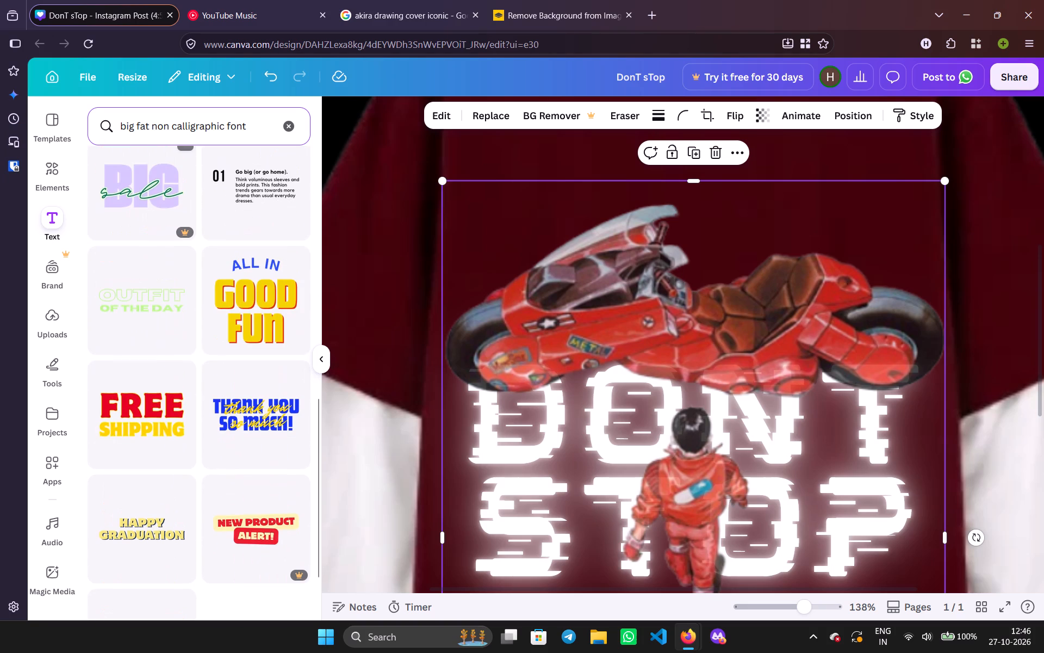
{"action": "scroll", "coordinate": [123, 221], "scroll_direction": "down", "scroll_amount": 2}
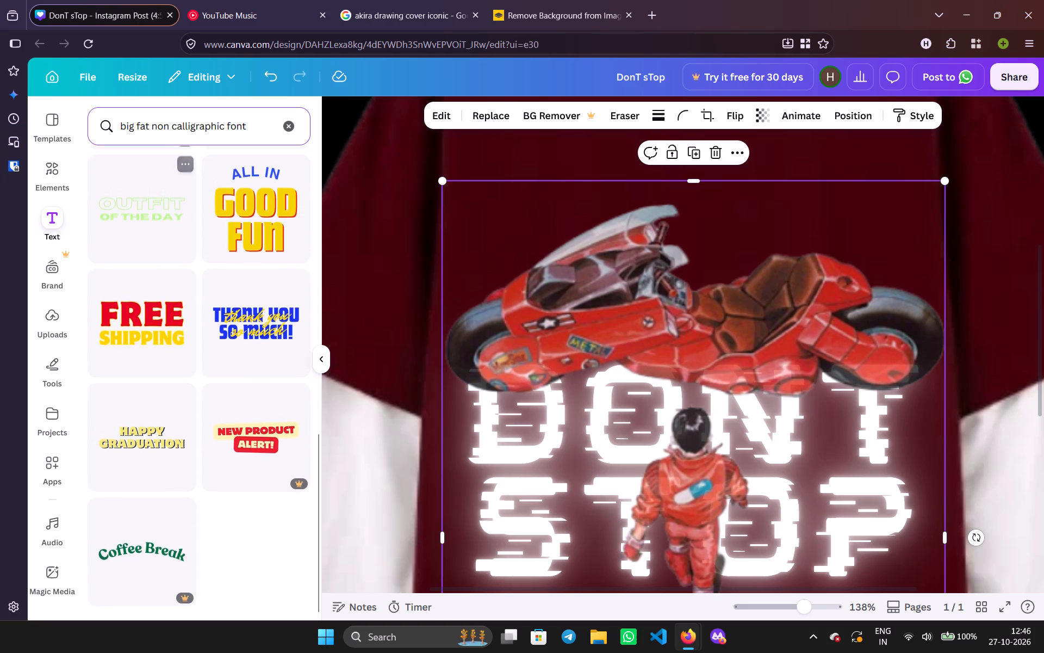
{"action": "scroll", "coordinate": [122, 410], "scroll_direction": "up", "scroll_amount": 6}
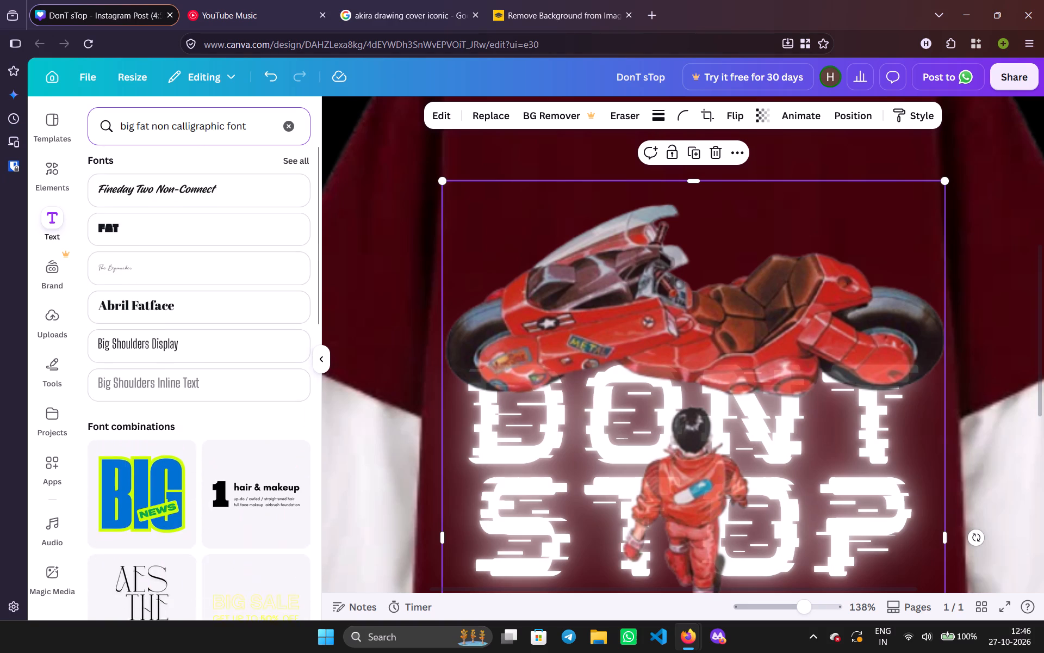
{"action": "scroll", "coordinate": [122, 410], "scroll_direction": "down", "scroll_amount": 7}
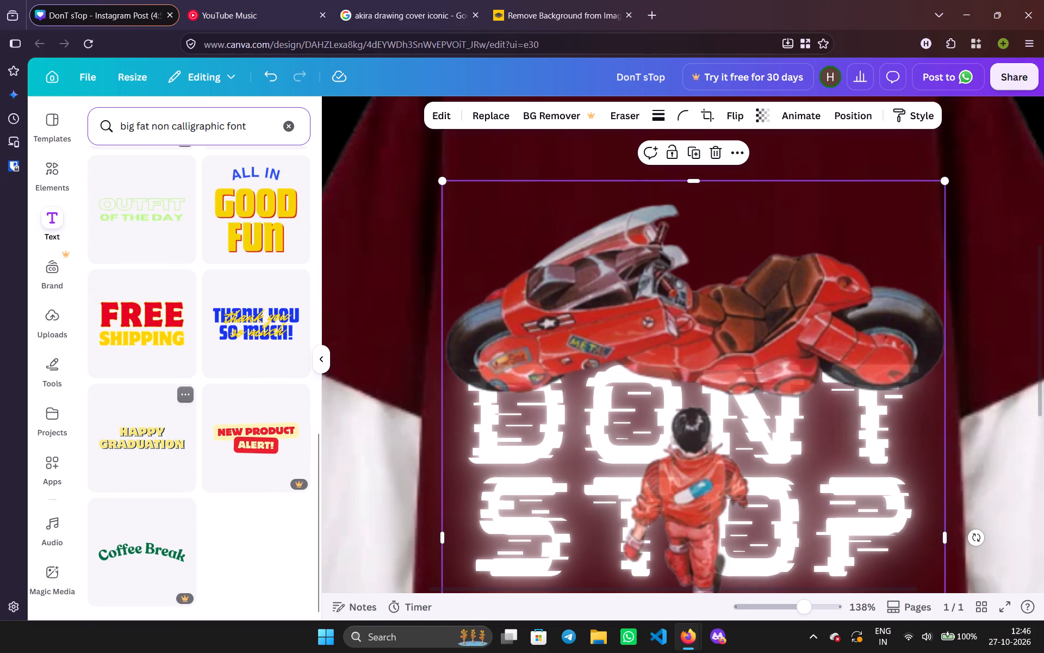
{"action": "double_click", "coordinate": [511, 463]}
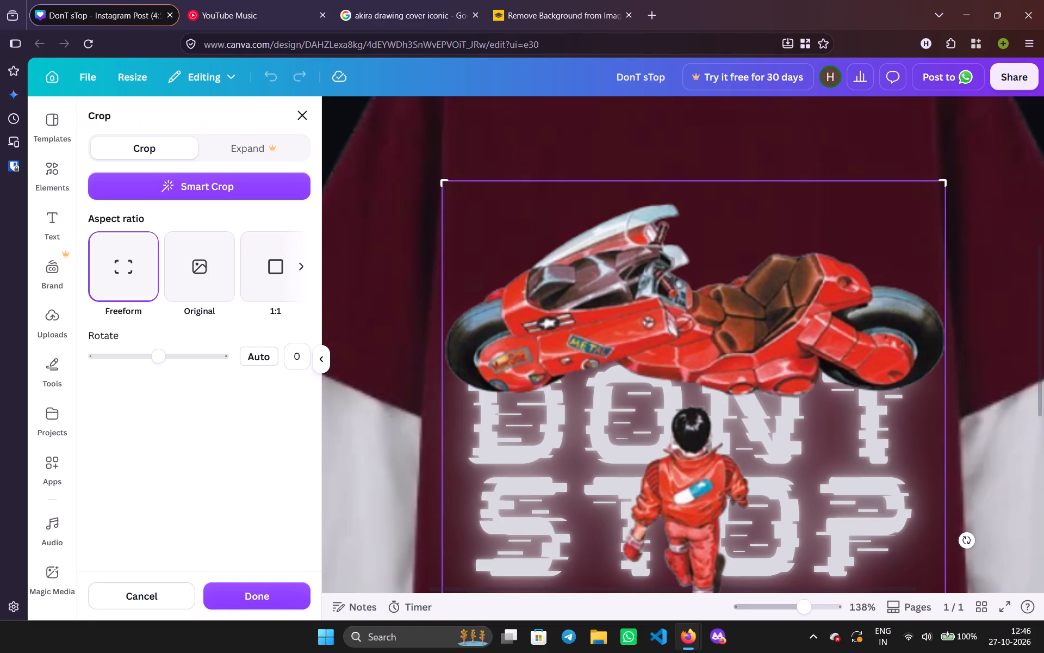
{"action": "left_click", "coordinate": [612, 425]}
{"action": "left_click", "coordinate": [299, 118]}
Select the bike-and-figure graphic and cut it from the shirt design.
{"action": "left_click", "coordinate": [608, 316]}
{"action": "left_click", "coordinate": [606, 225]}
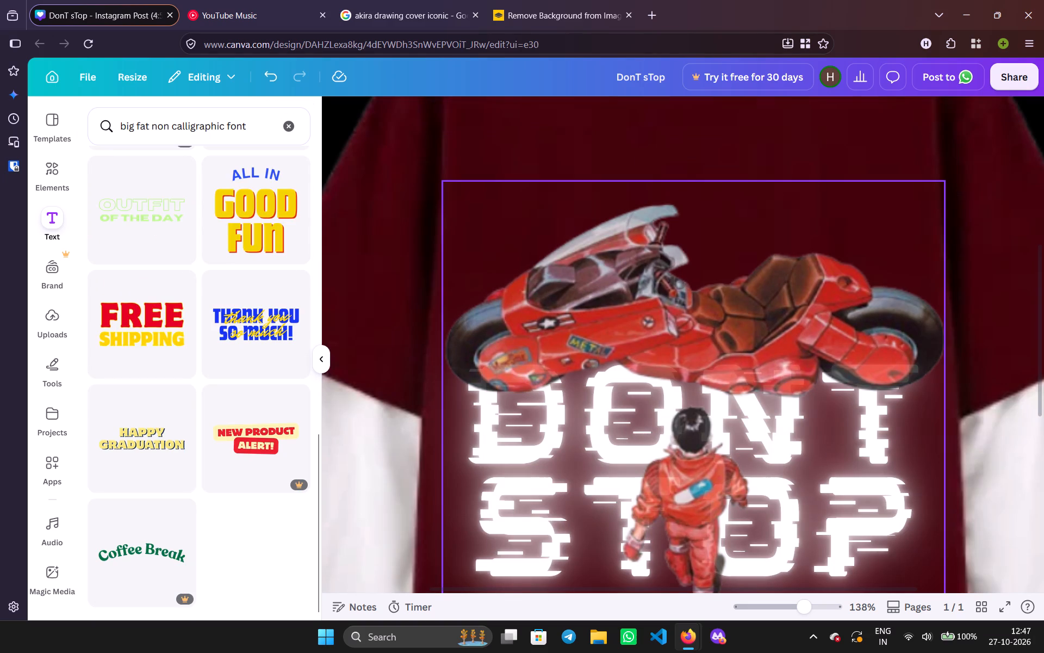
{"action": "key", "text": "ctrl+x"}
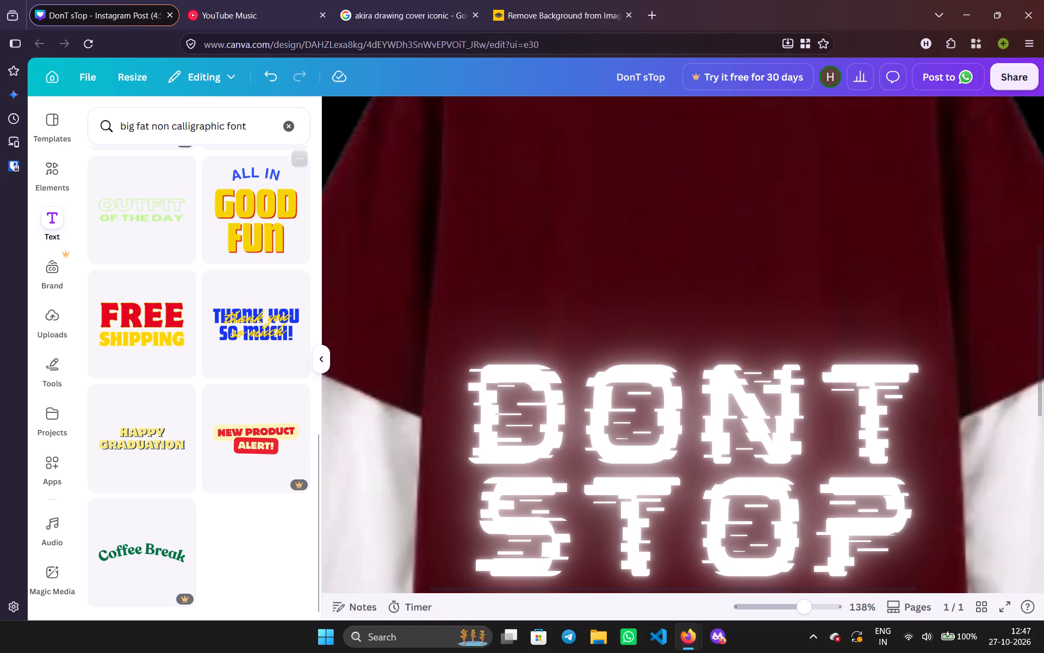
Select the DONT STOP lettering and insert the Happy Graduation font combination over it.
{"action": "left_click", "coordinate": [622, 479]}
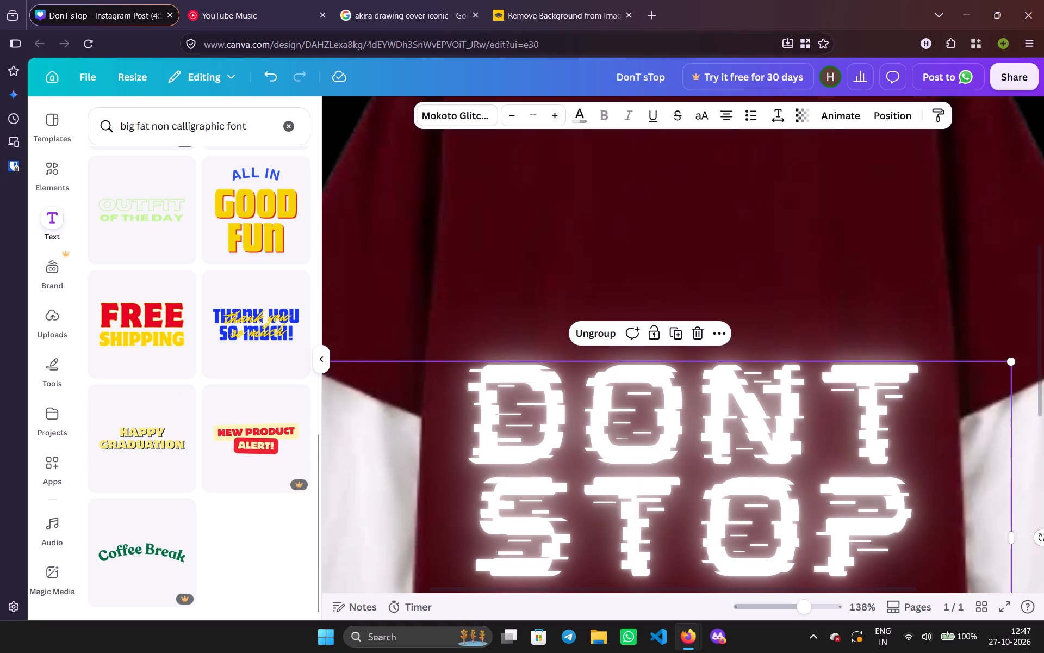
{"action": "double_click", "coordinate": [490, 414]}
{"action": "left_click", "coordinate": [490, 414]}
{"action": "double_click", "coordinate": [477, 383]}
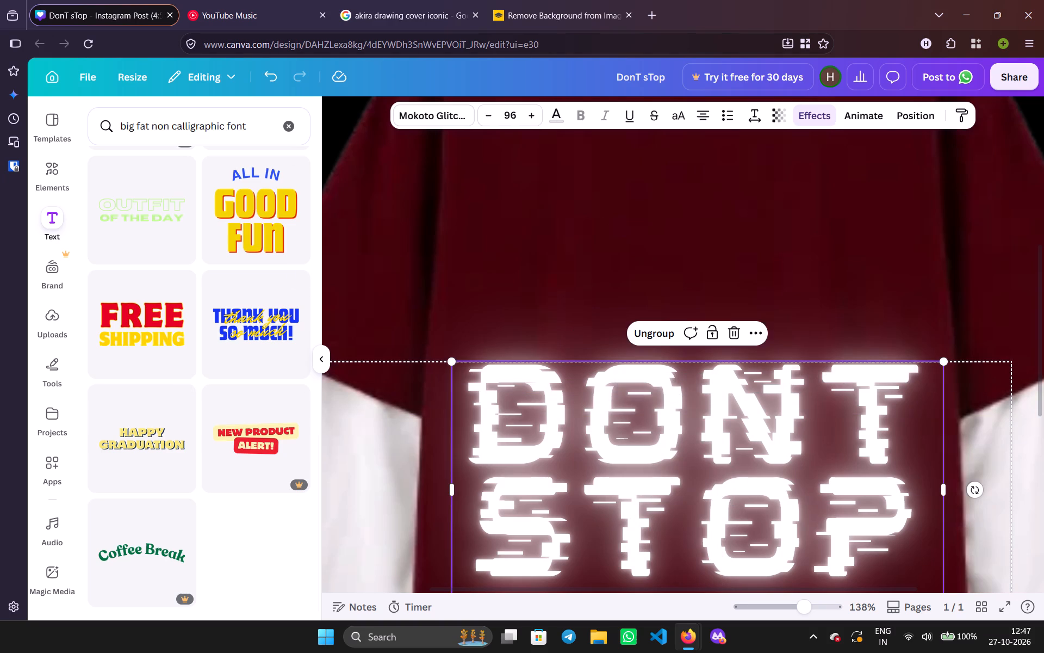
{"action": "left_click", "coordinate": [477, 383]}
{"action": "left_click_drag", "start_coordinate": [474, 406], "coordinate": [906, 542]}
{"action": "left_click", "coordinate": [151, 442]}
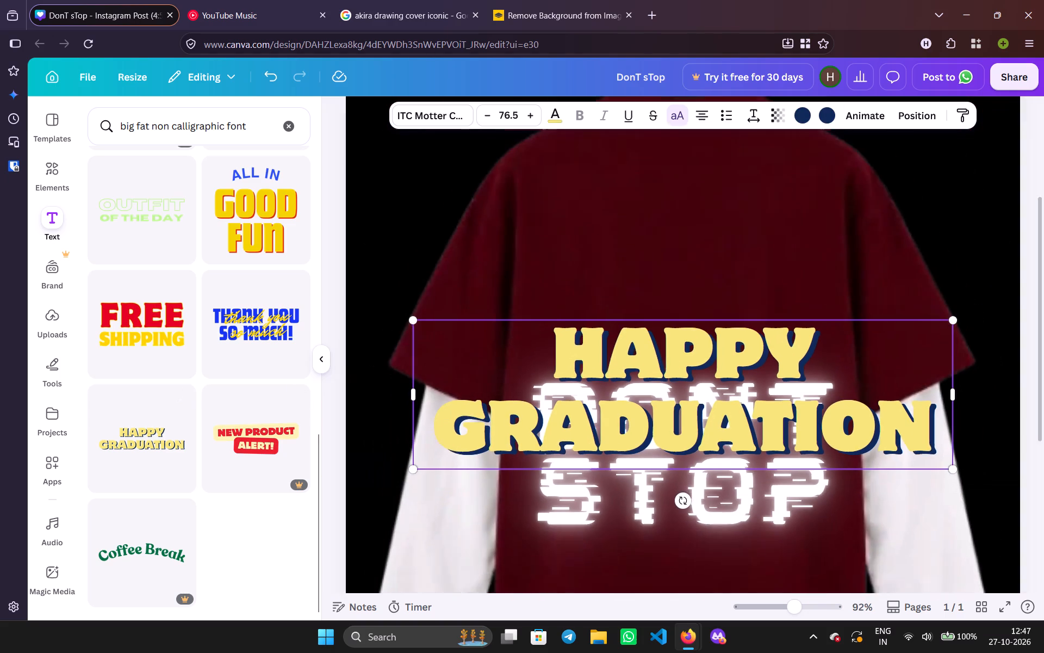
Delete the glowing DONT STOP group from behind the Happy Graduation text.
{"action": "left_click", "coordinate": [668, 487]}
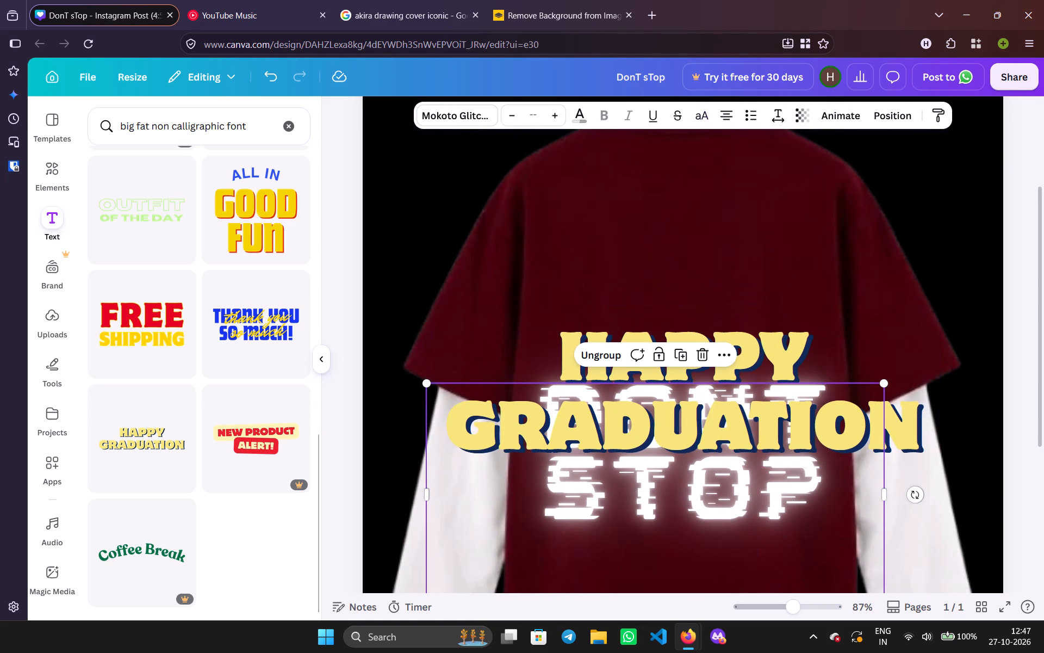
{"action": "key", "text": "Delete"}
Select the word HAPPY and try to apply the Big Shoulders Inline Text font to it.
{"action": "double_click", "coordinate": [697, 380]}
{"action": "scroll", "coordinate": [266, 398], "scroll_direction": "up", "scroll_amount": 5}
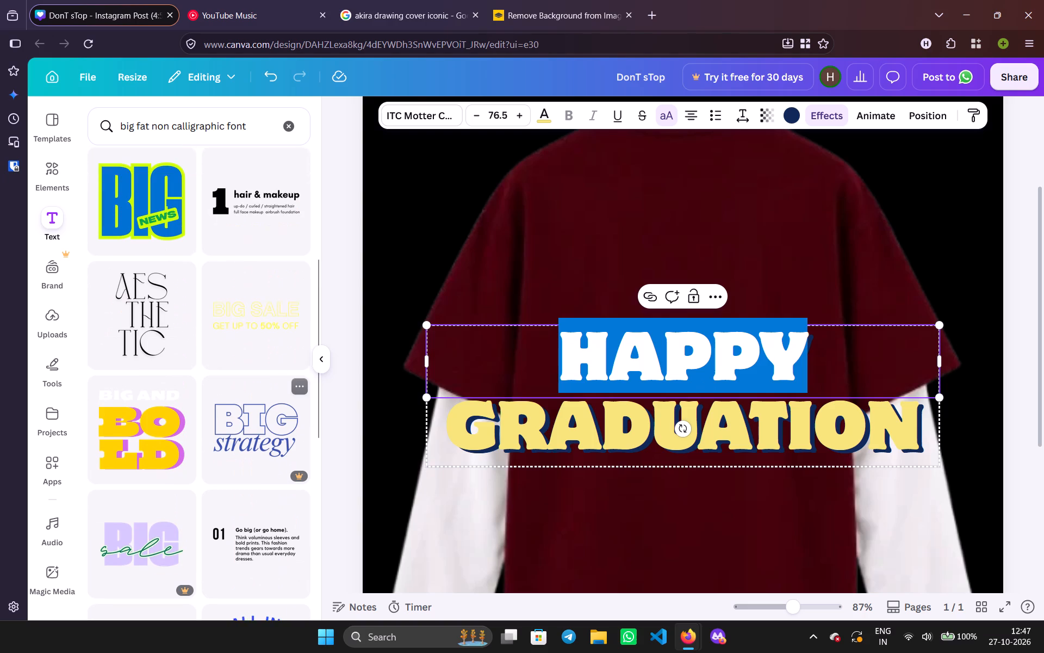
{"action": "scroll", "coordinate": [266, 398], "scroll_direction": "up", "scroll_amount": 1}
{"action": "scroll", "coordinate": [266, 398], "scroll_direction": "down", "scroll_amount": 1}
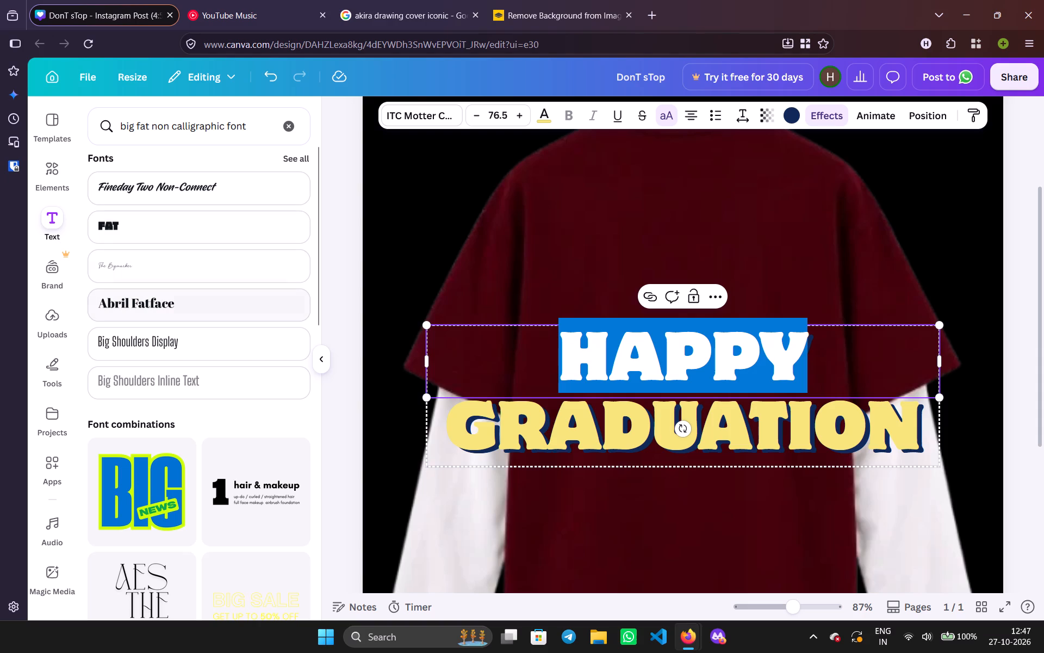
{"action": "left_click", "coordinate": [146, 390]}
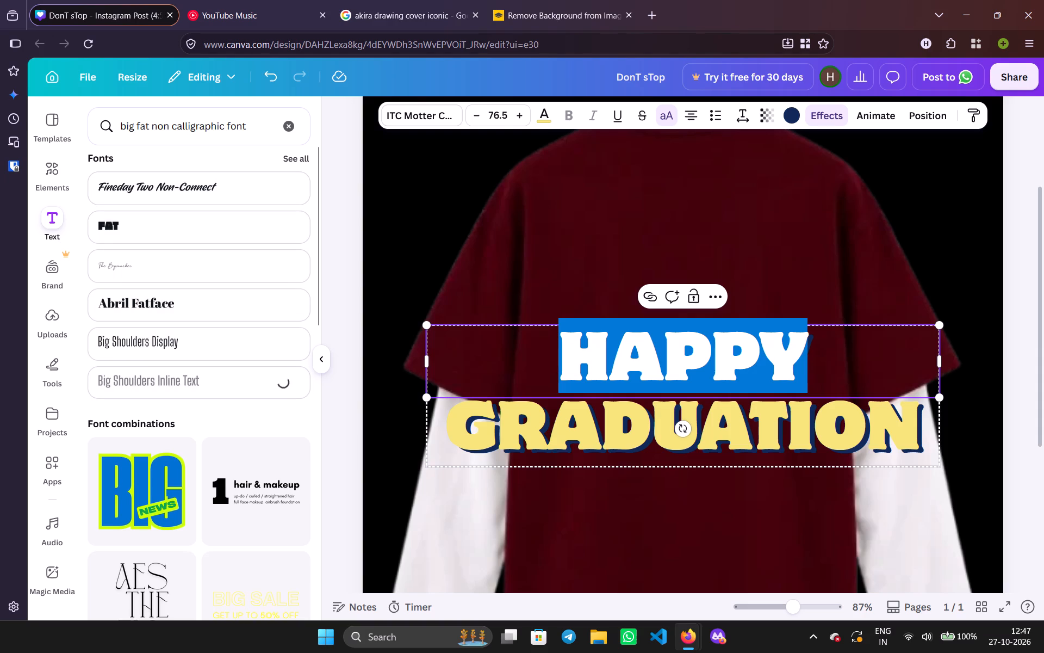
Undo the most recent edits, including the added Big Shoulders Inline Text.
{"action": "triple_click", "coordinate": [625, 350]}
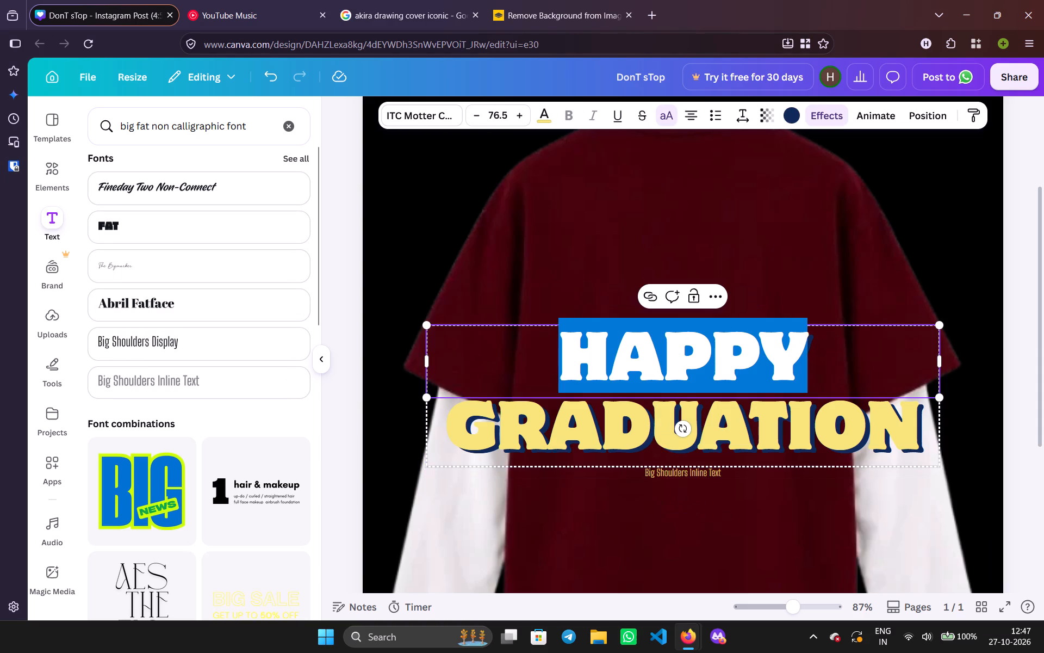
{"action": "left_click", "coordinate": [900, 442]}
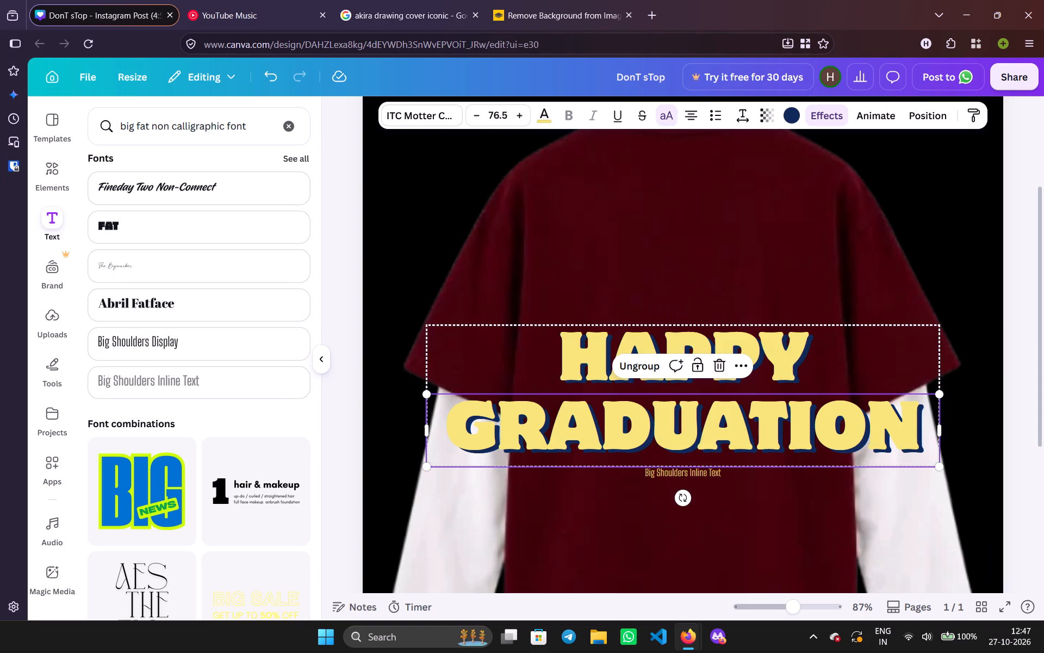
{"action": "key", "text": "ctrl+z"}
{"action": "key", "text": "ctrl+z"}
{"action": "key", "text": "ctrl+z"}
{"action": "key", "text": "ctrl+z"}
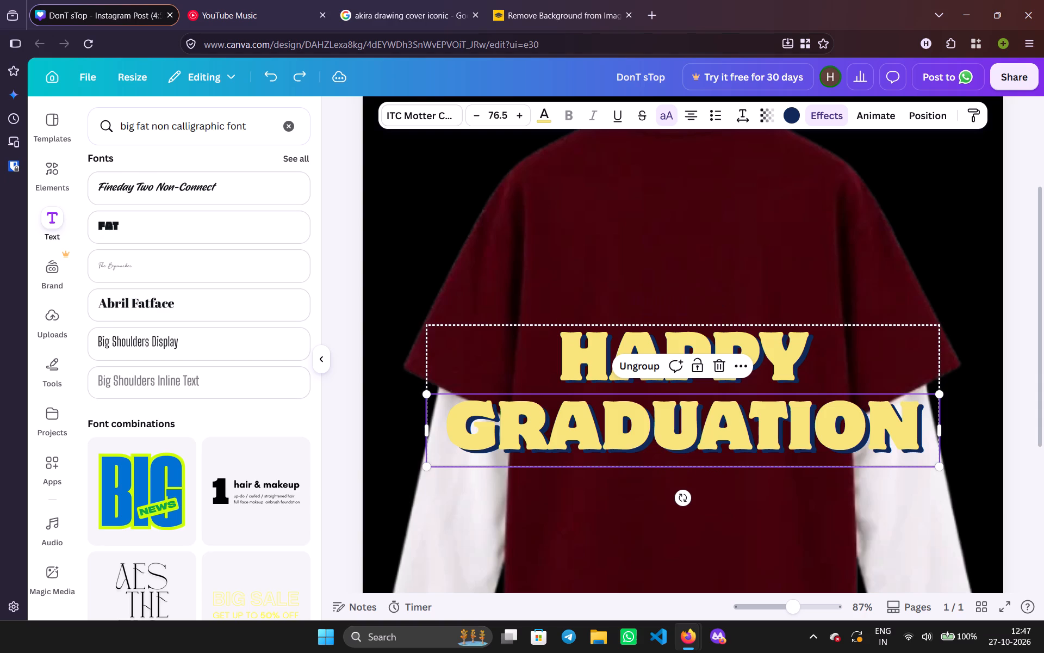
Undo the edits back to before the Happy Graduation text was inserted and the glowing DONT STOP group was deleted.
{"action": "key", "text": "ctrl+z"}
{"action": "key", "text": "ctrl+z"}
{"action": "key", "text": "ctrl+z"}
{"action": "key", "text": "ctrl+z"}
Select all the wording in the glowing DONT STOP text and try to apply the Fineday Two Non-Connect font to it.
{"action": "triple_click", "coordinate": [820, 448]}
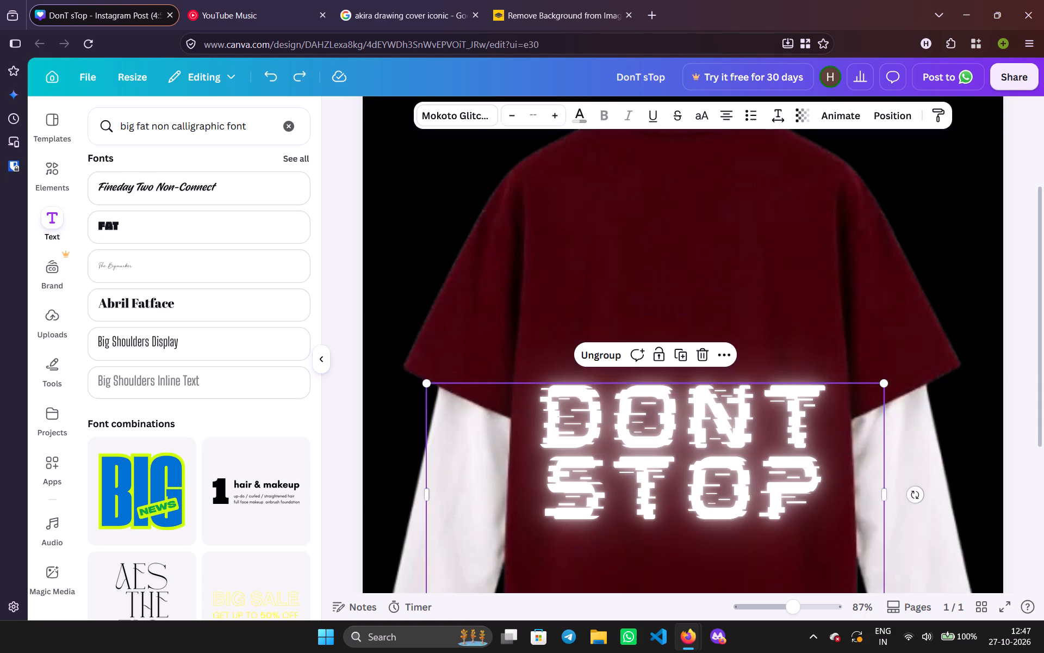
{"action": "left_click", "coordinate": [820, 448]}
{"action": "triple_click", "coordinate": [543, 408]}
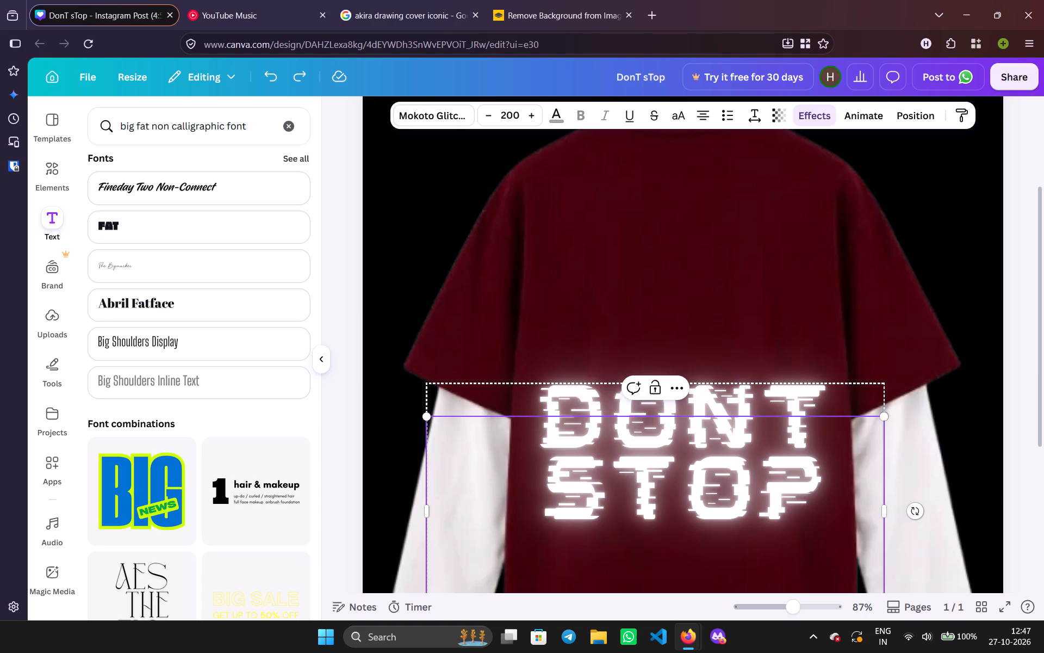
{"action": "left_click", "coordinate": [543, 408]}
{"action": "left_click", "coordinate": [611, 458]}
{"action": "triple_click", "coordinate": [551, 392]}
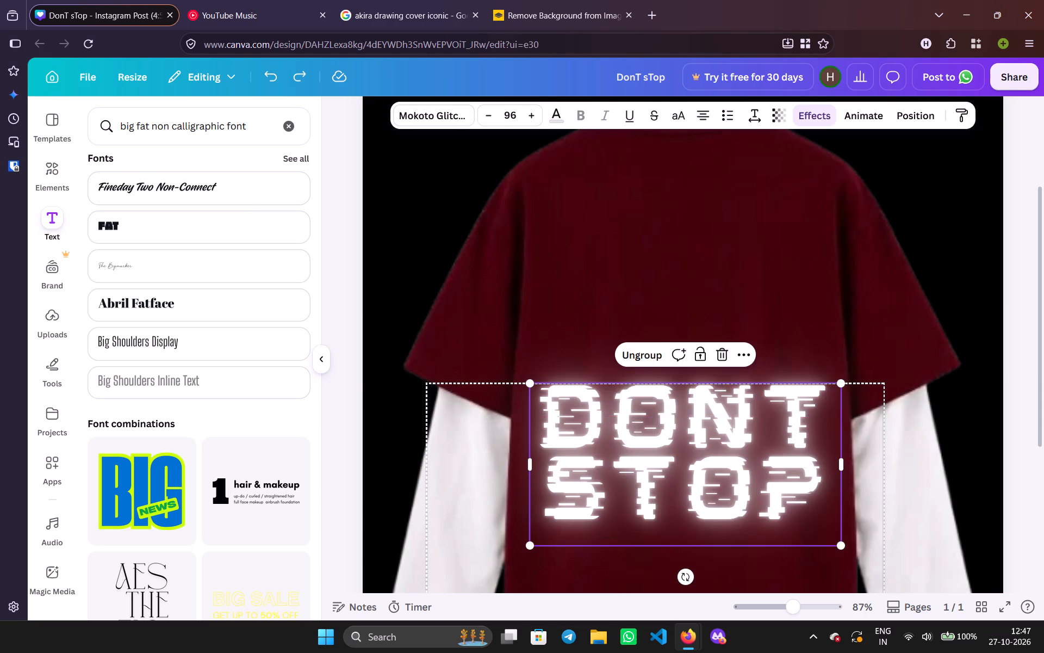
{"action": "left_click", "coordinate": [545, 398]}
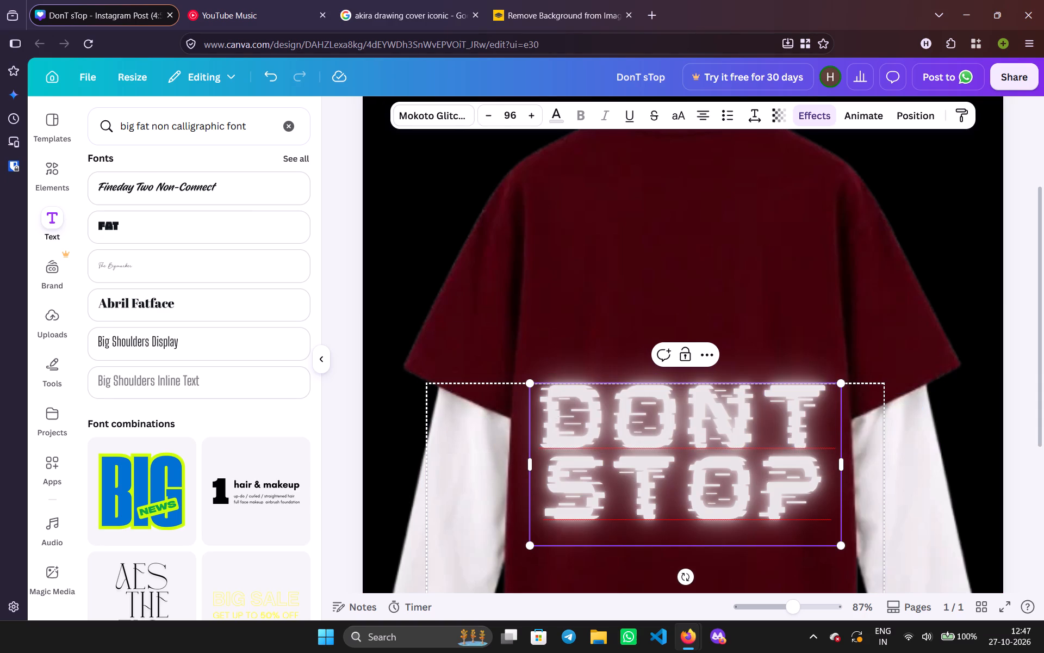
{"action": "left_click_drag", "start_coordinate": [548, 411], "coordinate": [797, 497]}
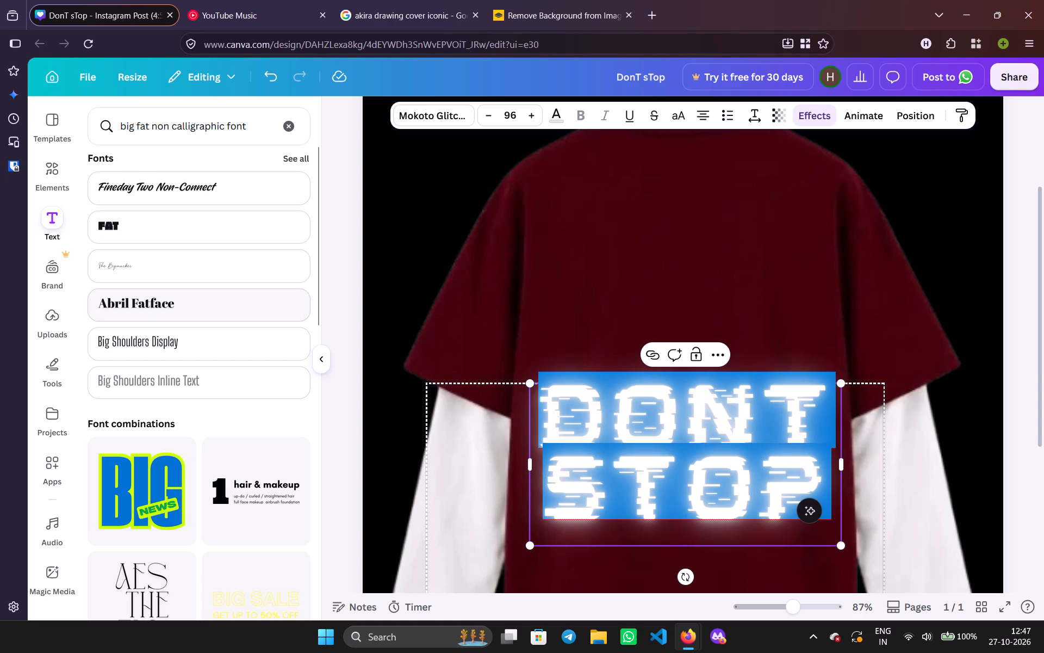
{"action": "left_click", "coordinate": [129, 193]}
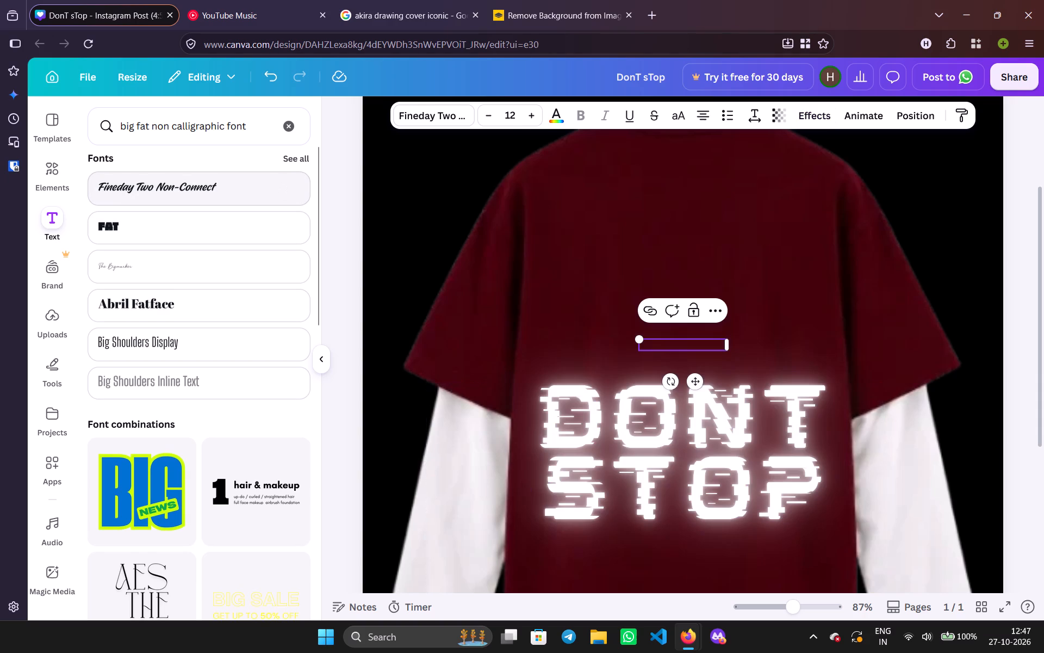
Delete the glowing DONT STOP group from the shirt's back.
{"action": "left_click", "coordinate": [672, 395]}
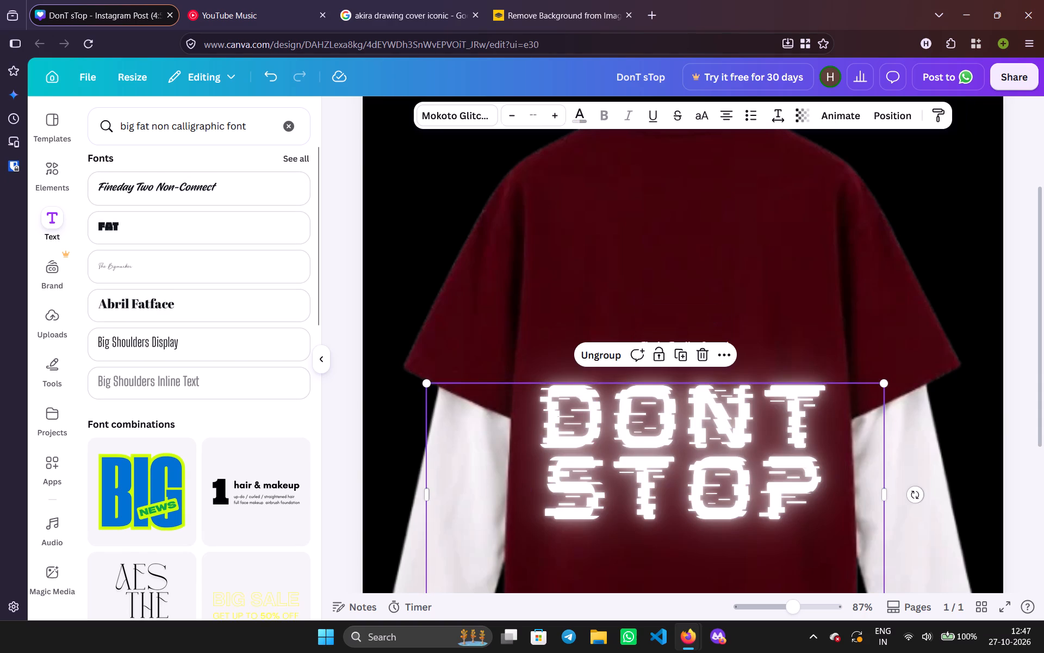
{"action": "left_click", "coordinate": [703, 360]}
Select the small Fineday Two Non-Connect text and add Big Shoulders Display and Big Shoulders Inline Text samples to the shirt.
{"action": "double_click", "coordinate": [691, 342]}
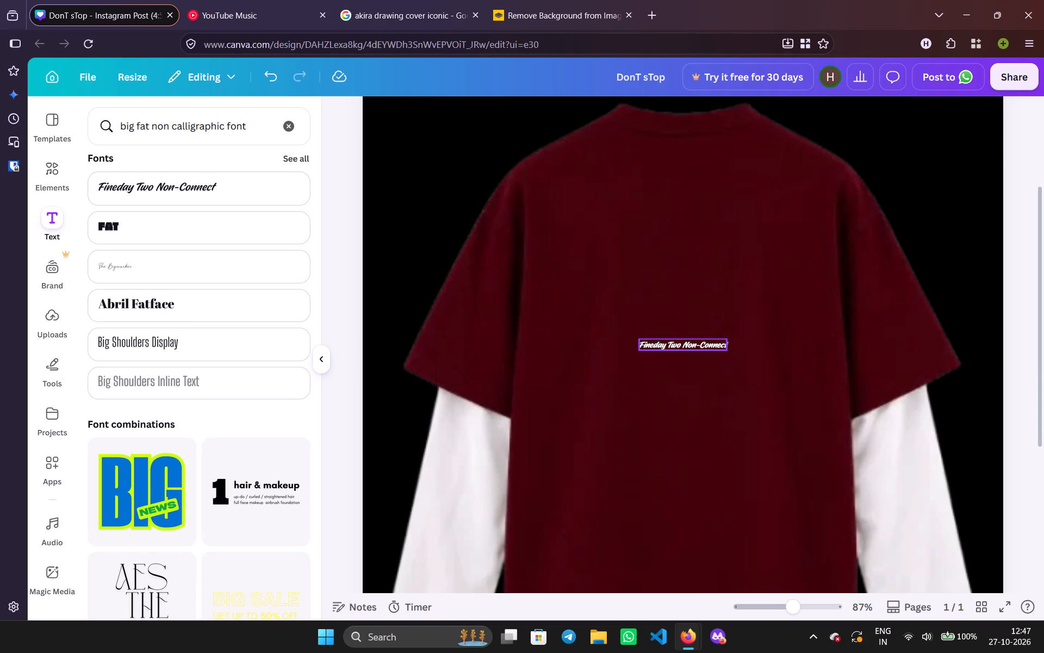
{"action": "left_click", "coordinate": [208, 344]}
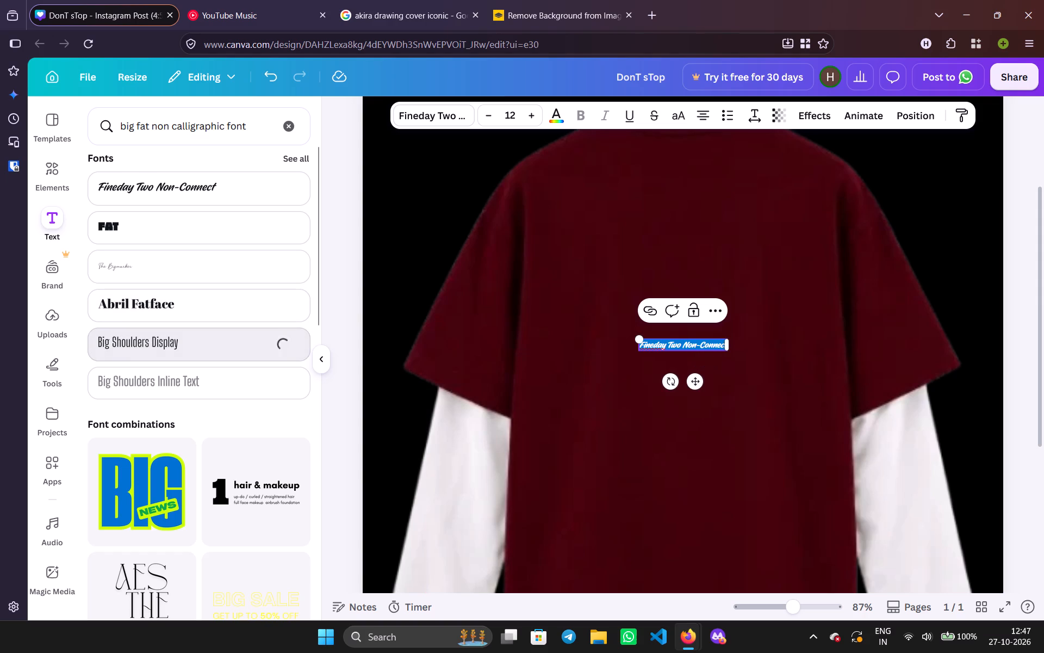
{"action": "left_click", "coordinate": [203, 389]}
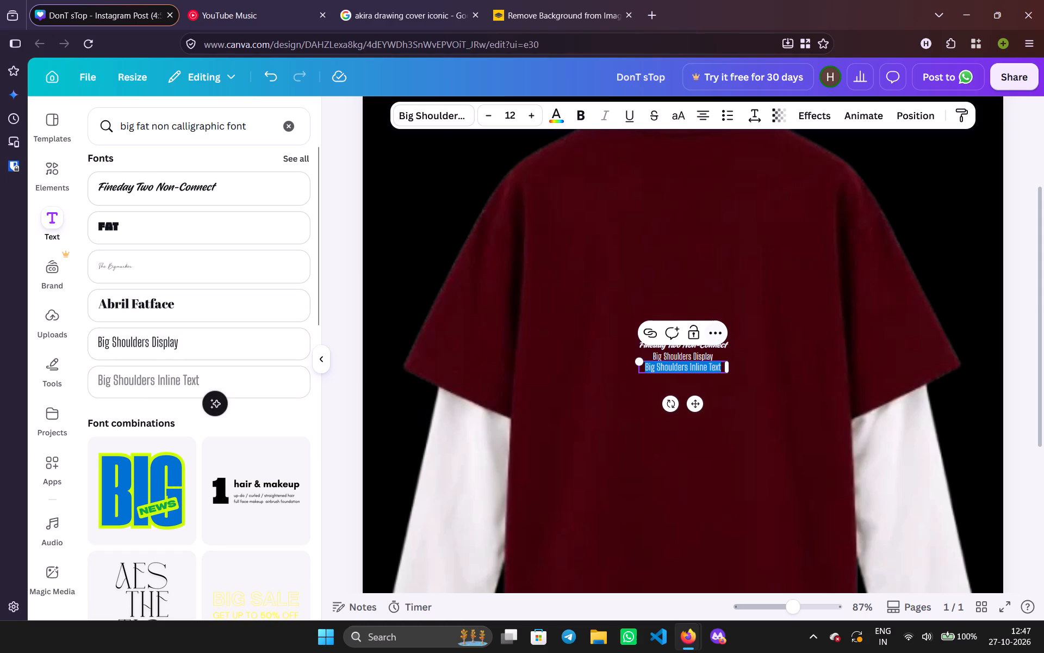
Delete the Big Shoulders Display and Fineday Two Non-Connect samples, keeping only the Big Shoulders Inline Text one.
{"action": "left_click", "coordinate": [691, 353]}
{"action": "key", "text": "Delete"}
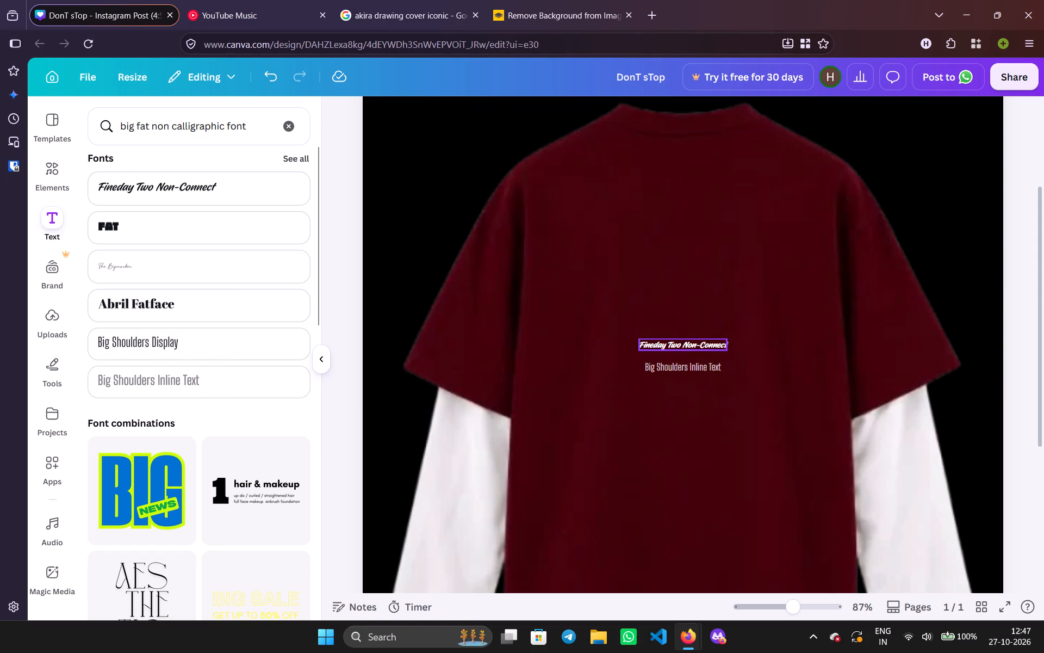
{"action": "left_click", "coordinate": [686, 342]}
{"action": "key", "text": "Delete"}
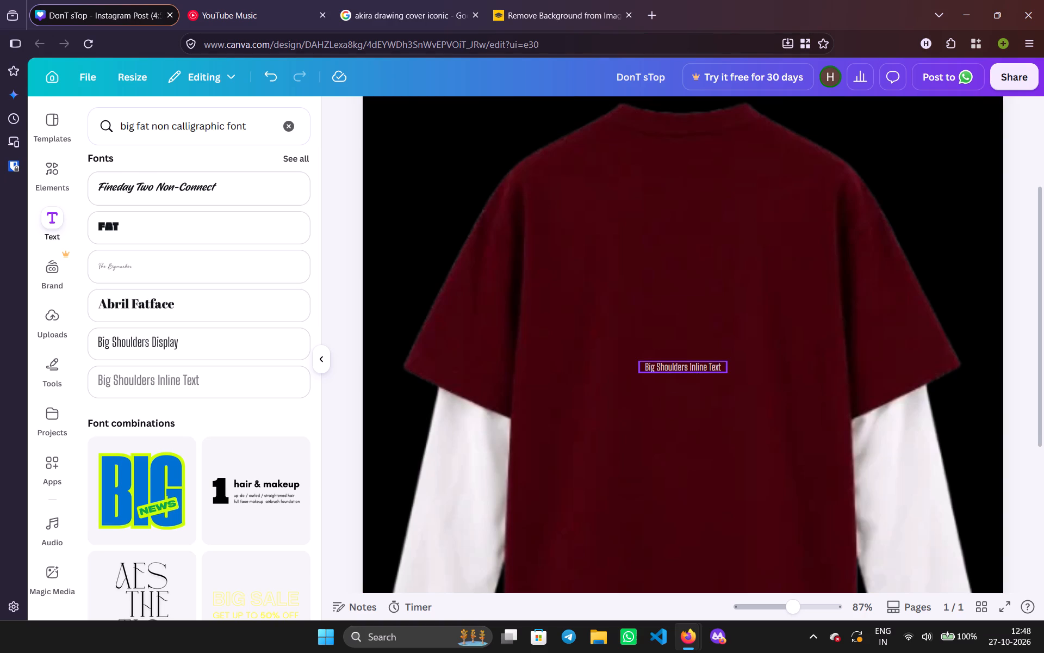
Make the Big Shoulders Inline Text sample bold and enlarge it to a font size of about 27.3.
{"action": "triple_click", "coordinate": [676, 367]}
{"action": "left_click", "coordinate": [576, 120]}
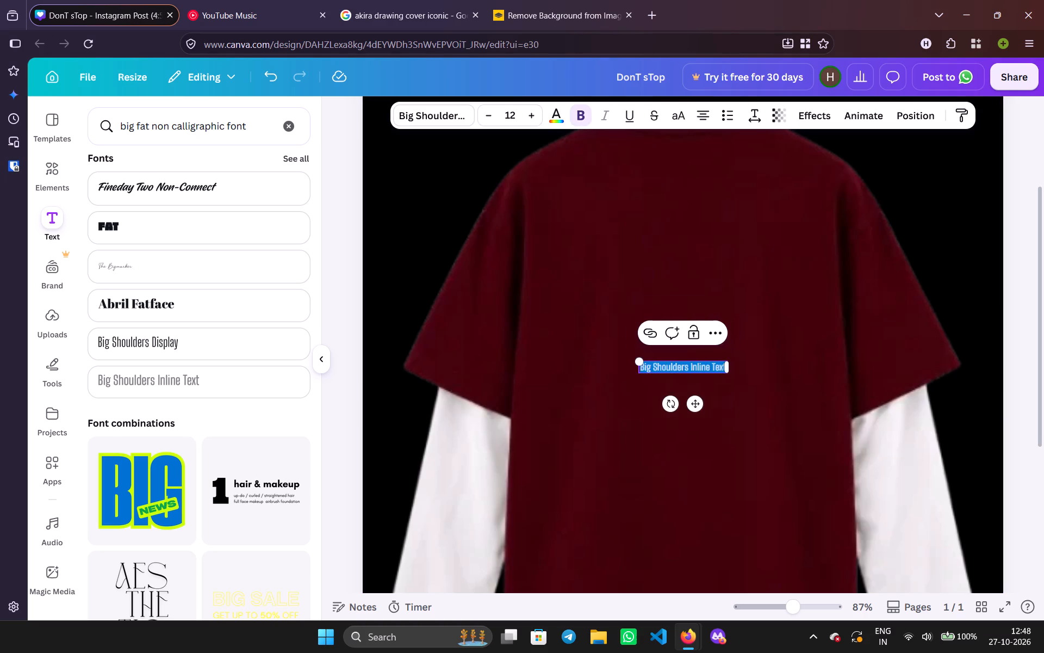
{"action": "left_click_drag", "start_coordinate": [640, 362], "coordinate": [612, 338]}
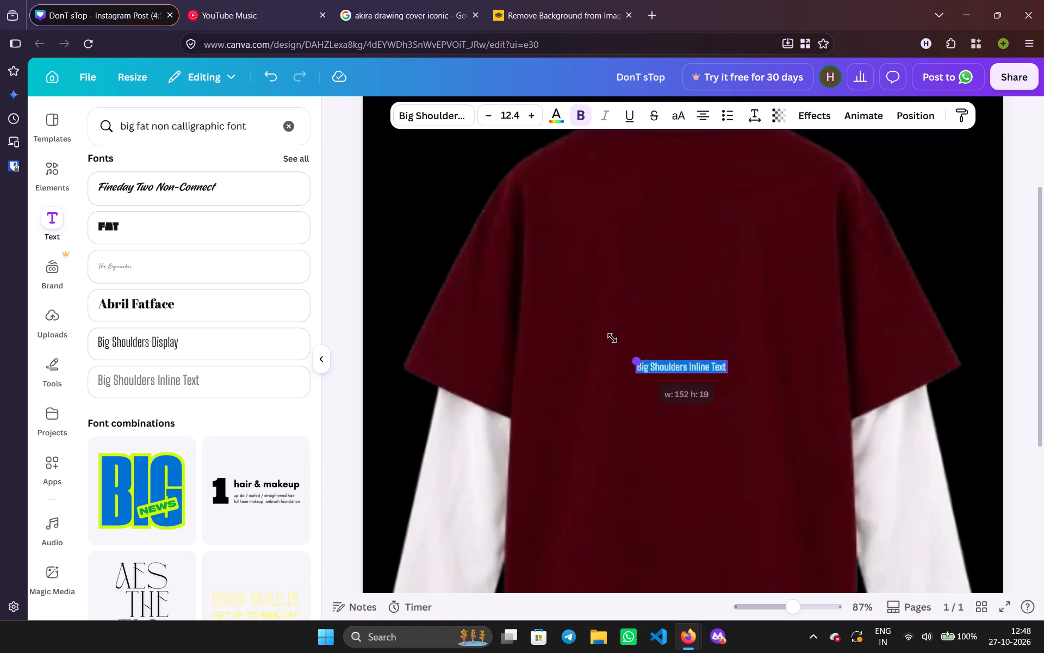
{"action": "left_click_drag", "start_coordinate": [612, 338], "coordinate": [538, 274]}
Replace the wording of the Big Shoulders Inline Text sample with DONT.
{"action": "triple_click", "coordinate": [654, 362]}
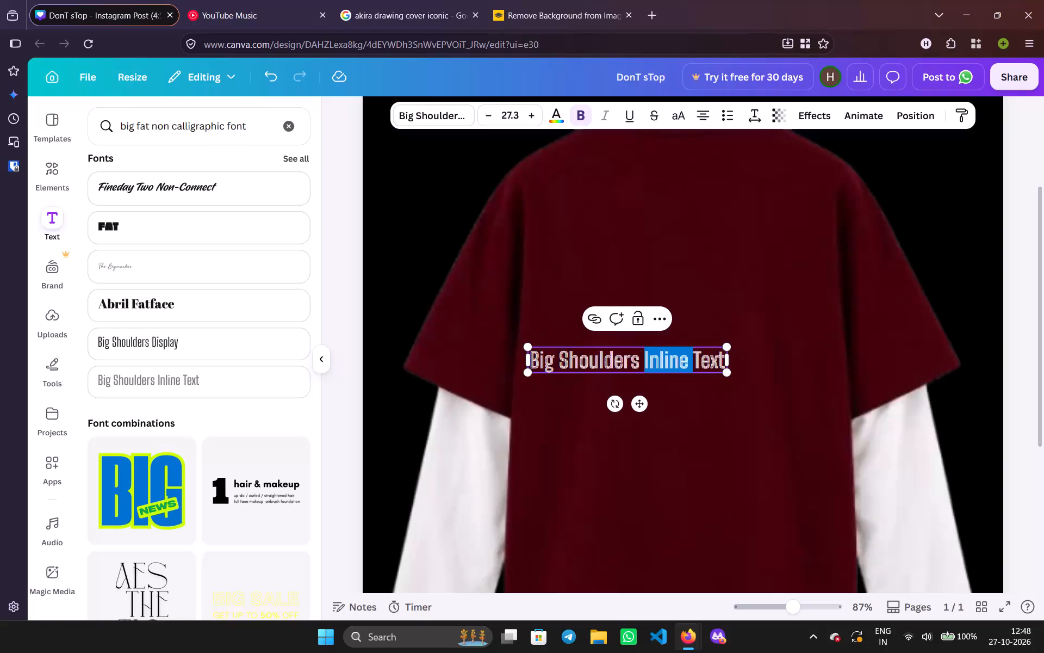
{"action": "left_click", "coordinate": [724, 358]}
{"action": "key", "text": "BackSpace"}
{"action": "key", "text": "BackSpace"}
{"action": "key", "text": "BackSpace"}
{"action": "key", "text": "BackSpace"}
{"action": "key", "text": "BackSpace"}
{"action": "key", "text": "BackSpace"}
{"action": "key", "text": "BackSpace"}
{"action": "key", "text": "BackSpace"}
{"action": "key", "text": "BackSpace"}
{"action": "key", "text": "BackSpace"}
{"action": "key", "text": "BackSpace"}
{"action": "key", "text": "BackSpace"}
{"action": "key", "text": "BackSpace"}
{"action": "key", "text": "BackSpace"}
{"action": "key", "text": "BackSpace"}
{"action": "key", "text": "BackSpace"}
{"action": "key", "text": "BackSpace"}
{"action": "key", "text": "BackSpace"}
{"action": "key", "text": "BackSpace"}
{"action": "key", "text": "BackSpace"}
{"action": "key", "text": "BackSpace"}
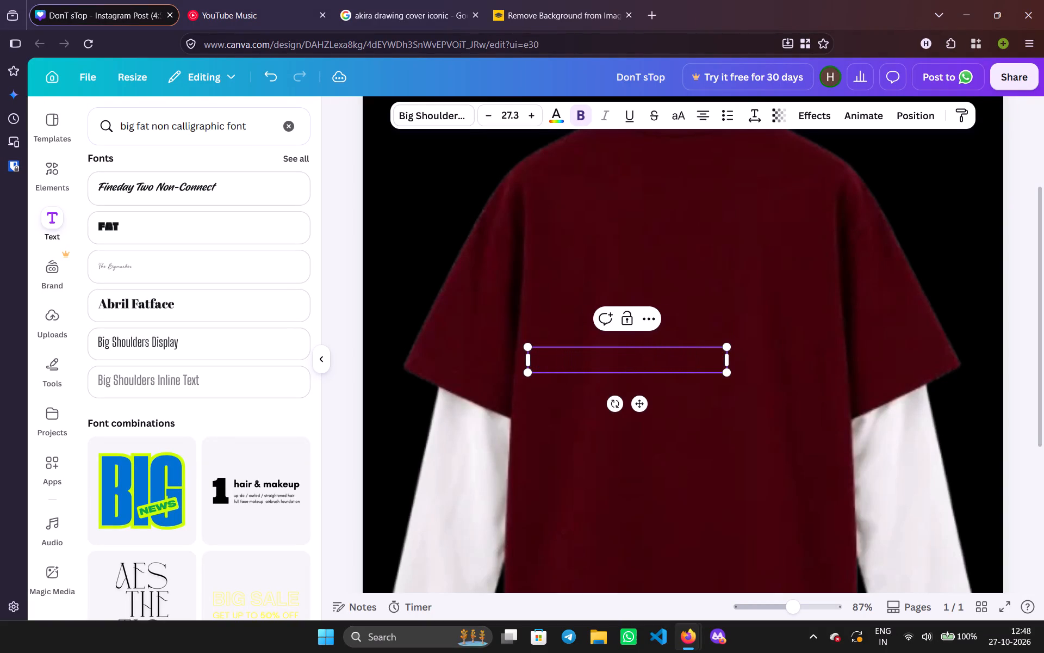
{"action": "type", "text": "DONT"}
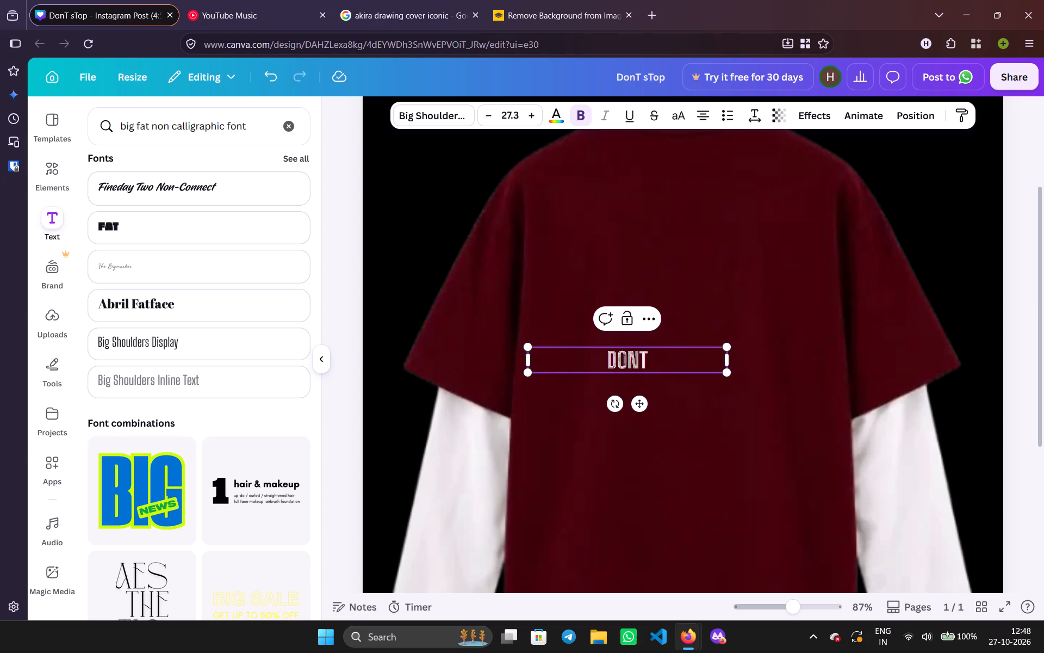
Add the word STOP in capitals on a second line below DONT in the same text box.
{"action": "key", "text": "shift+Return"}
{"action": "type", "text": "stop\\\\"}
{"action": "key", "text": "BackSpace"}
{"action": "key", "text": "BackSpace"}
{"action": "key", "text": "BackSpace"}
{"action": "key", "text": "BackSpace"}
{"action": "key", "text": "BackSpace"}
{"action": "key", "text": "BackSpace"}
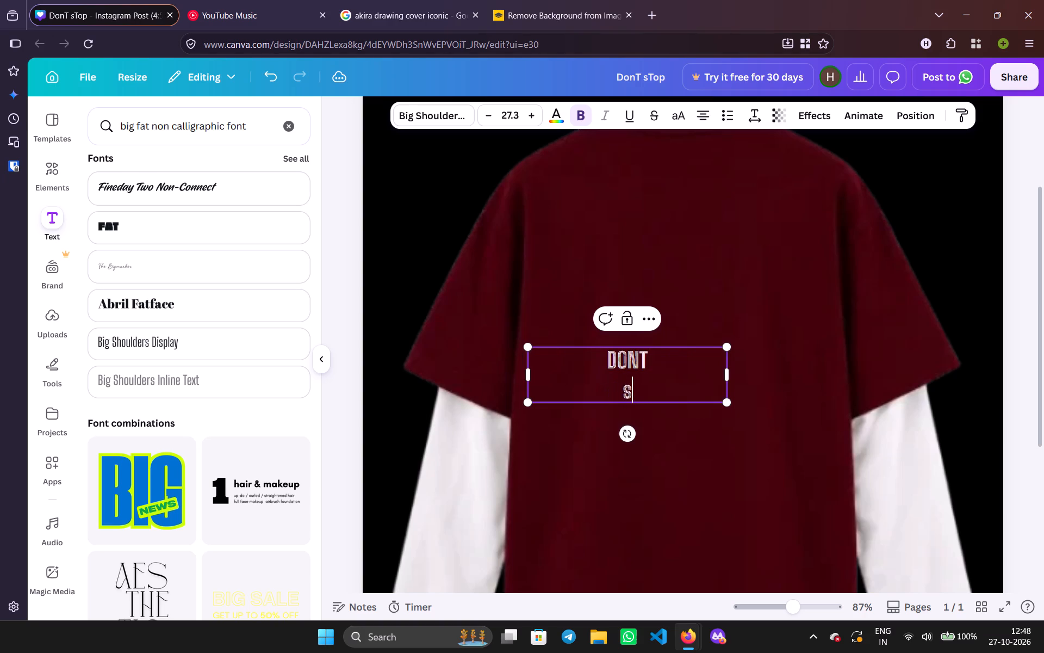
{"action": "type", "text": "STOP"}
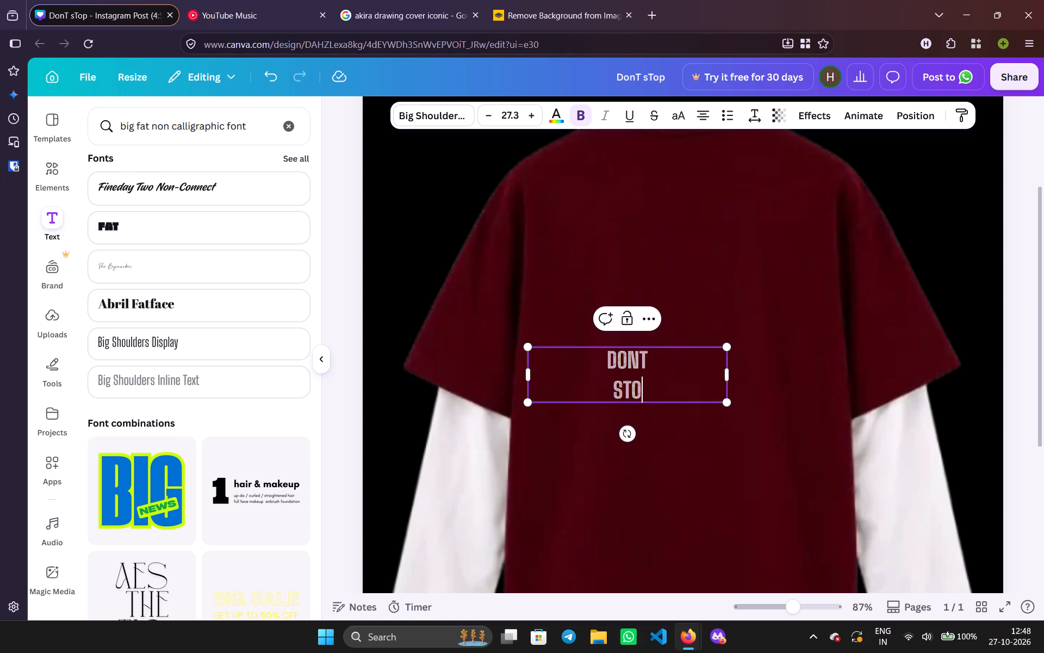
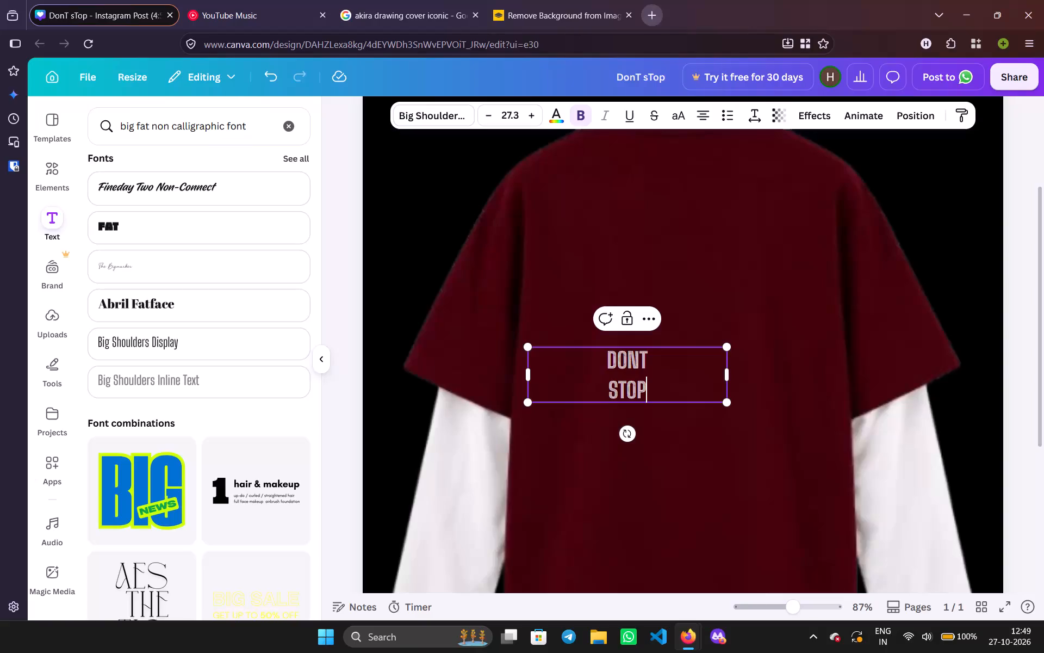
Search the web in a new tab for "dont stop meme" and bring up the image results.
{"action": "left_click", "coordinate": [657, 1]}
{"action": "type", "text": "dont stop meme"}
{"action": "key", "text": "Return"}
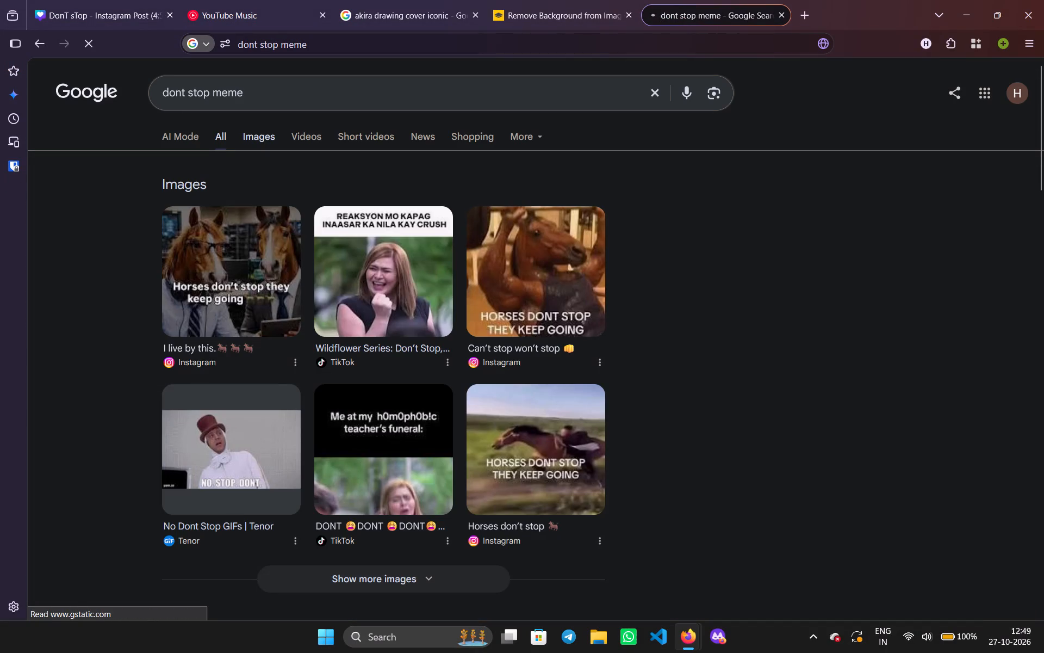
{"action": "left_click", "coordinate": [257, 132]}
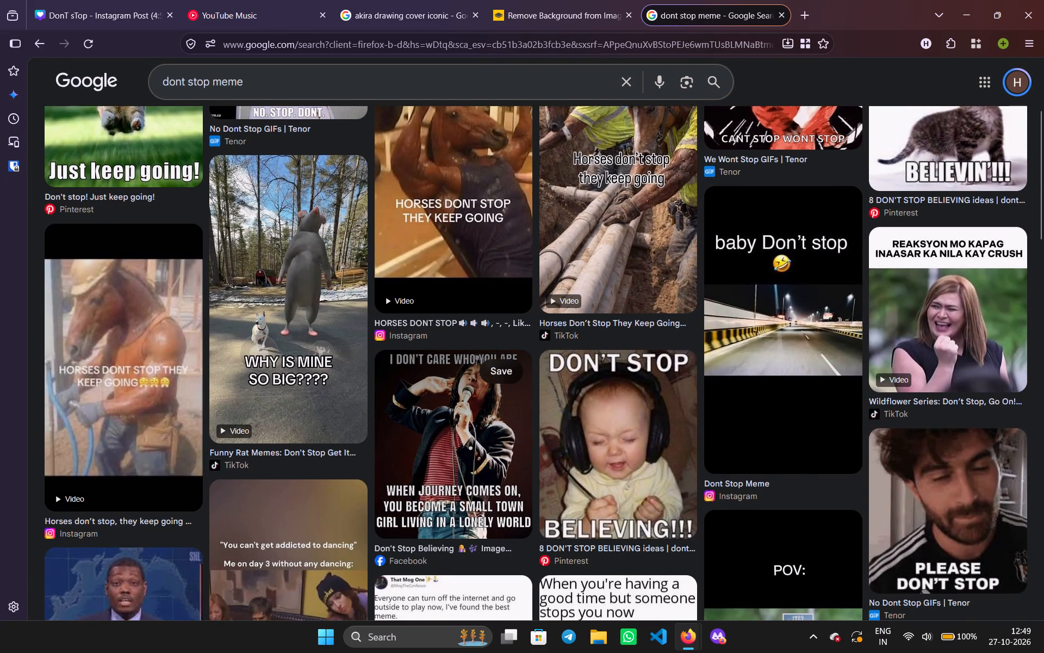
Refine the image search to "dont stop tattoo meme", look over the results, and return to the shirt design.
{"action": "left_click", "coordinate": [381, 100]}
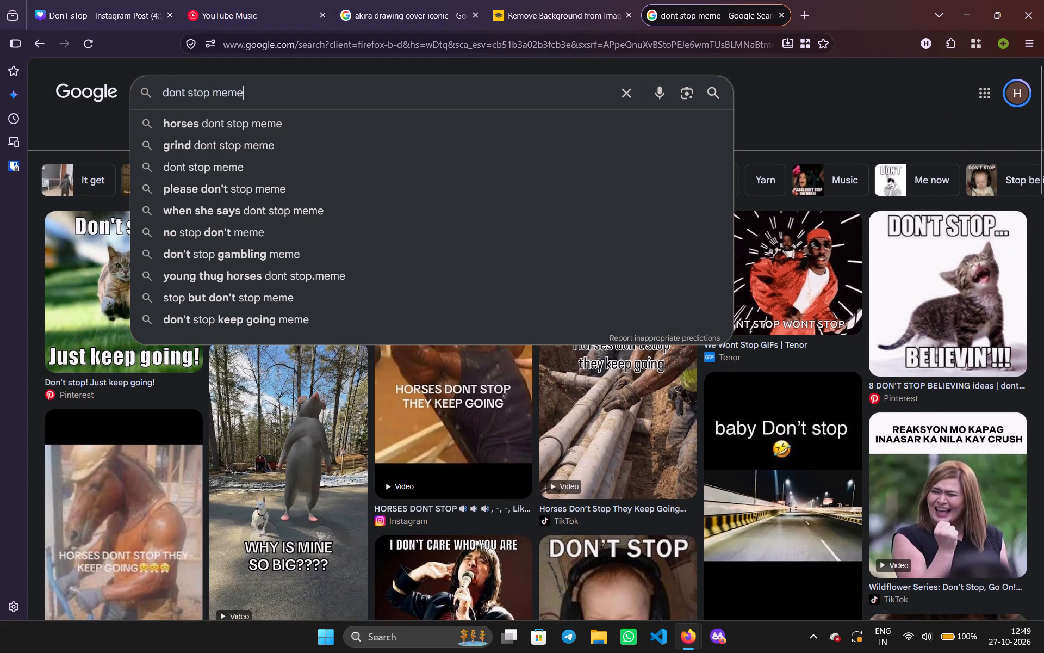
{"action": "key", "text": "Left"}
{"action": "key", "text": "Left"}
{"action": "key", "text": "Left"}
{"action": "key", "text": "Left"}
{"action": "key", "text": "space"}
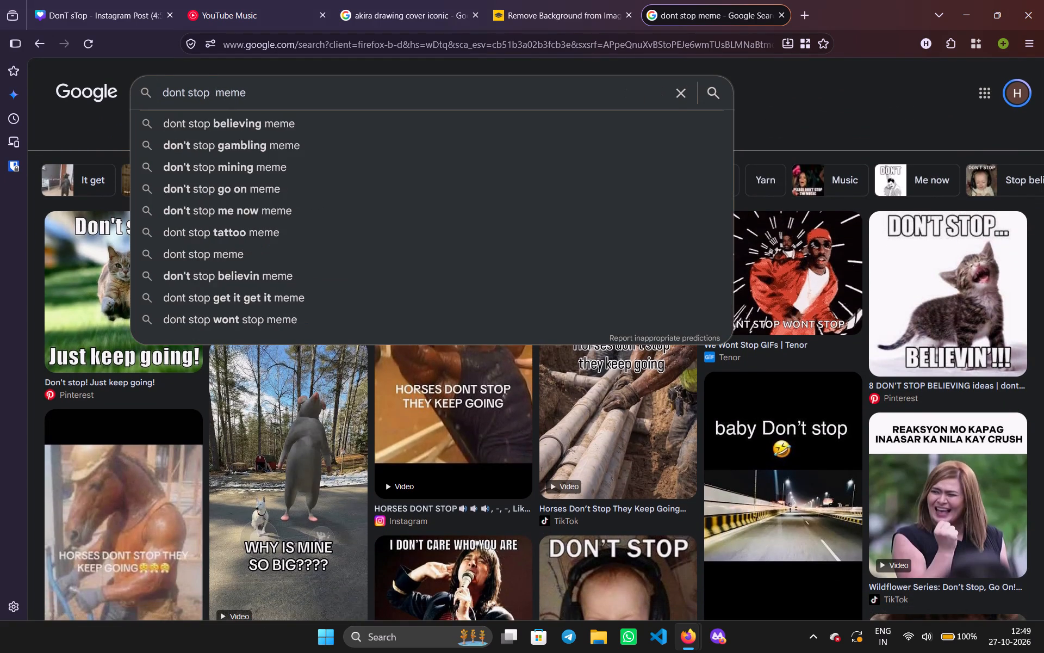
{"action": "key", "text": "BackSpace"}
{"action": "type", "text": "tatoo"}
{"action": "key", "text": "space"}
{"action": "key", "text": "Return"}
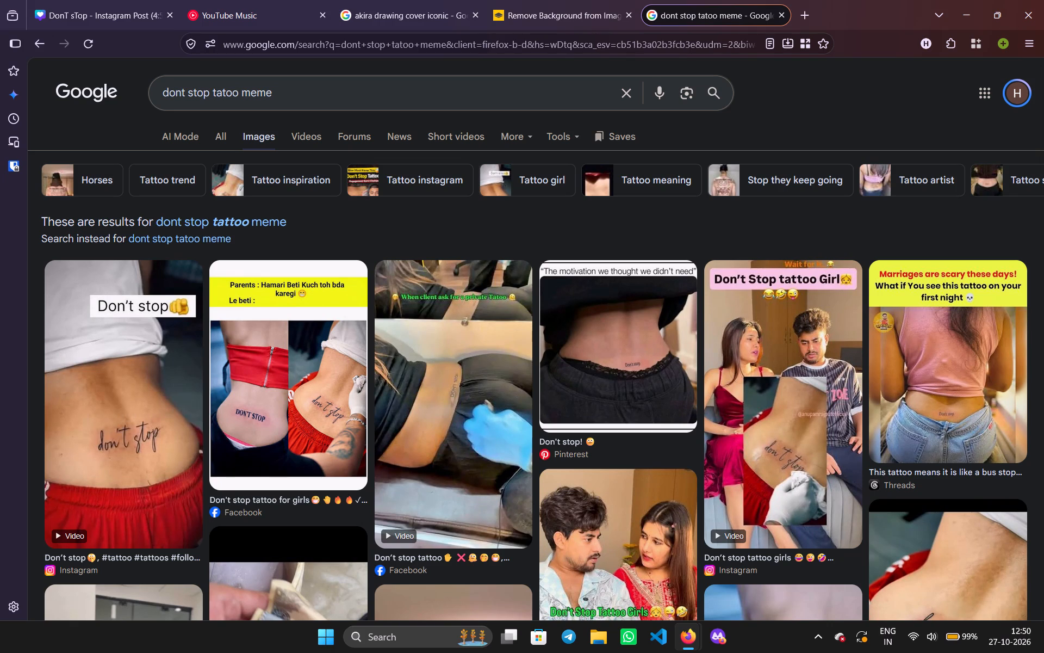
{"action": "left_click_drag", "start_coordinate": [259, 213], "coordinate": [263, 221]}
{"action": "left_click", "coordinate": [263, 221]}
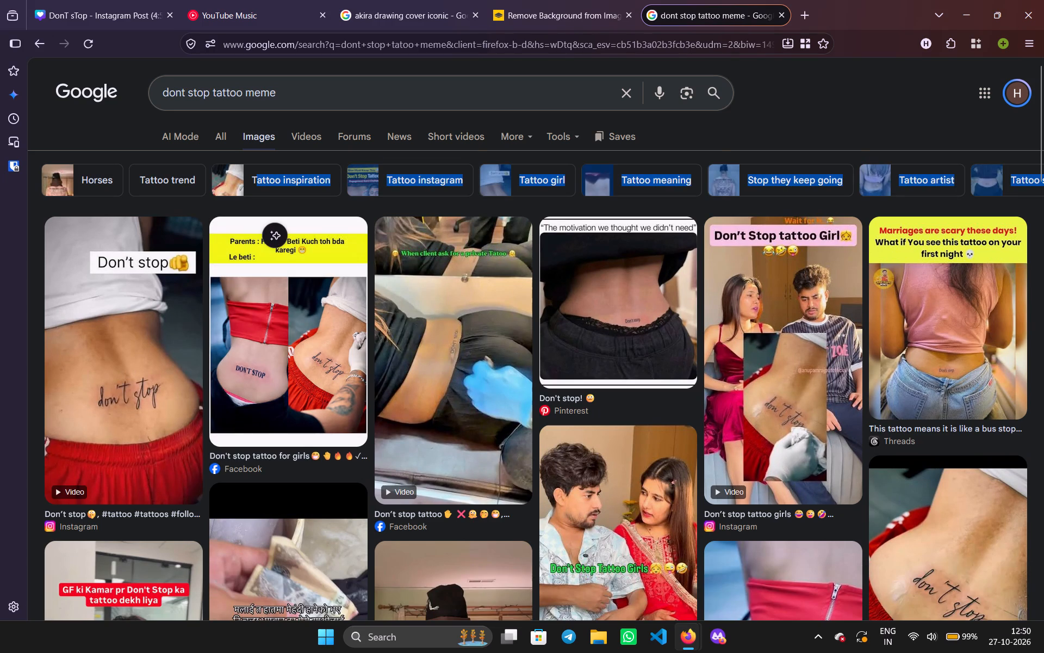
{"action": "left_click", "coordinate": [780, 11]}
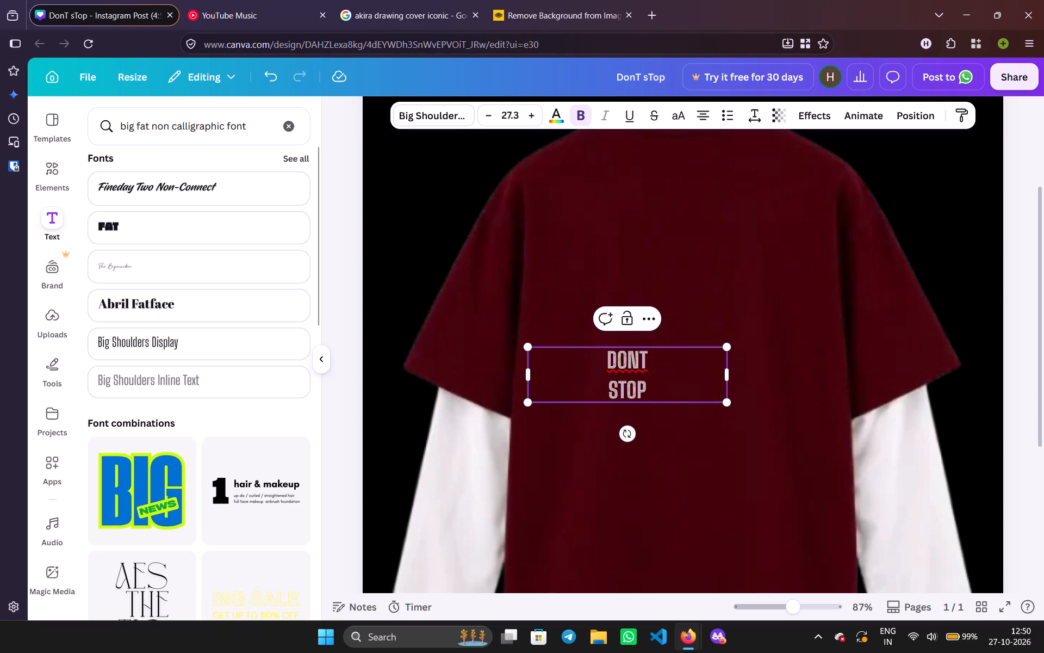
Undo the DONT STOP wording in the text box on the shirt back until the box is empty.
{"action": "left_click", "coordinate": [342, 305]}
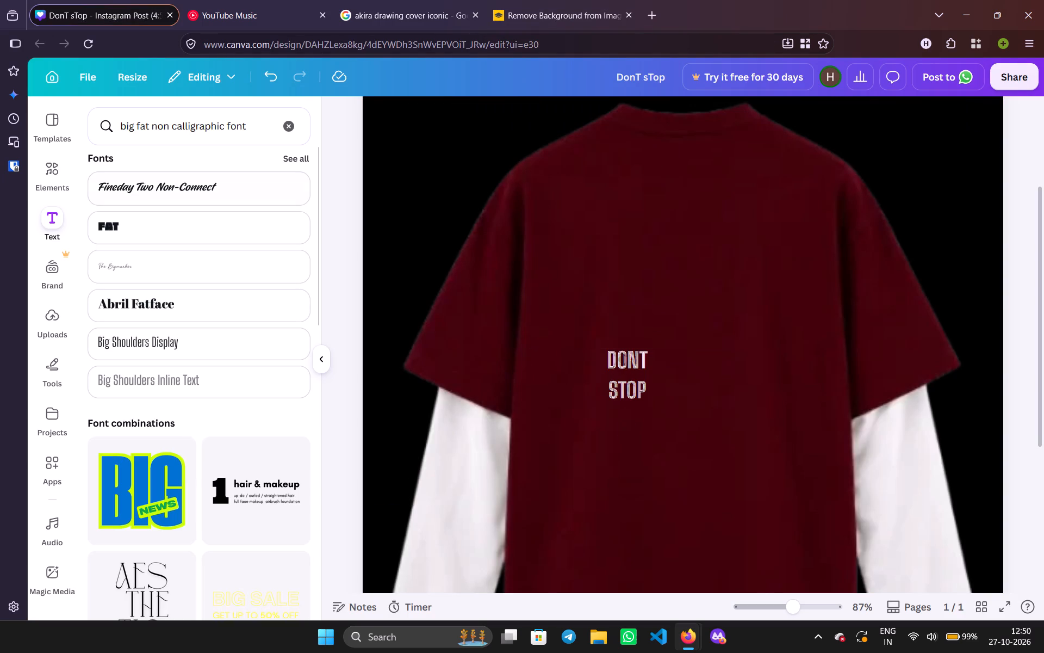
{"action": "left_click", "coordinate": [270, 69]}
{"action": "left_click", "coordinate": [270, 69]}
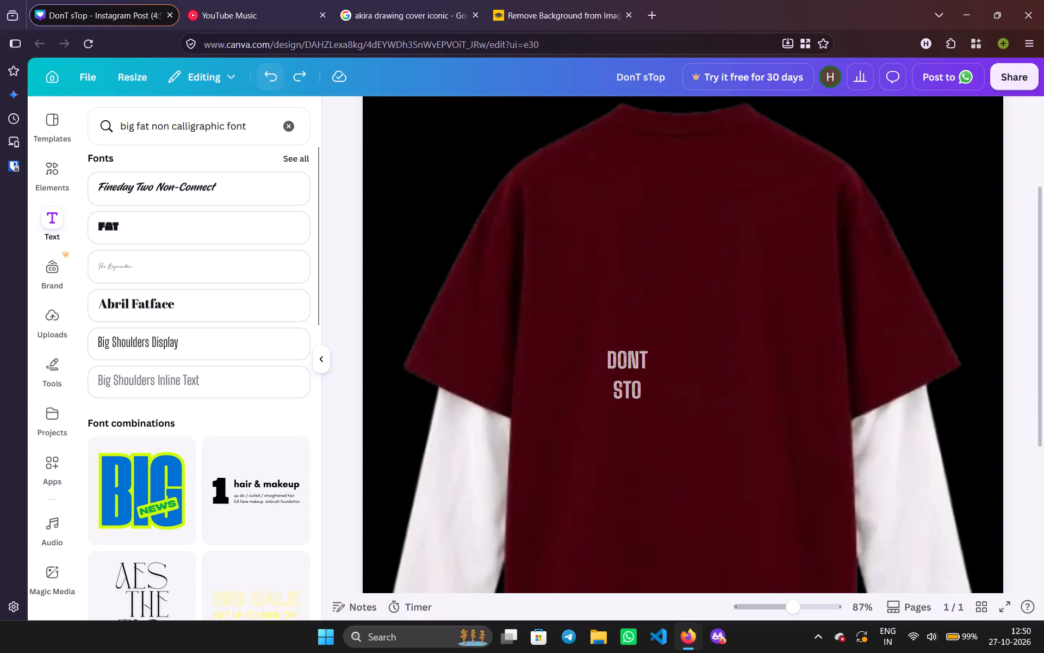
{"action": "left_click", "coordinate": [270, 69]}
{"action": "left_click", "coordinate": [270, 69]}
{"action": "left_click", "coordinate": [270, 69]}
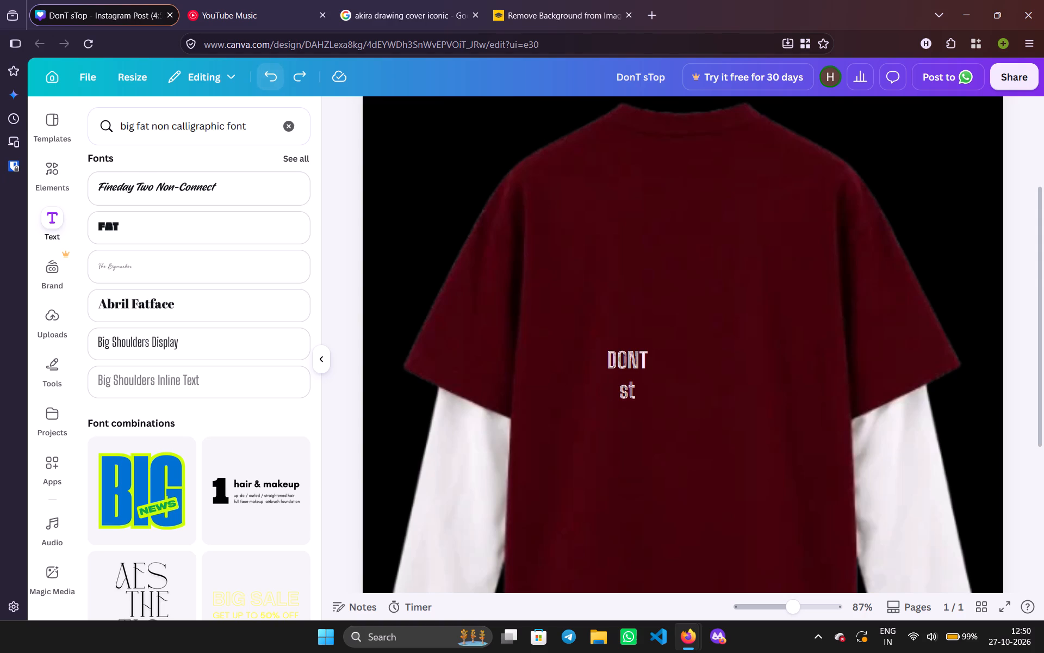
{"action": "left_click", "coordinate": [270, 69]}
{"action": "left_click", "coordinate": [270, 69]}
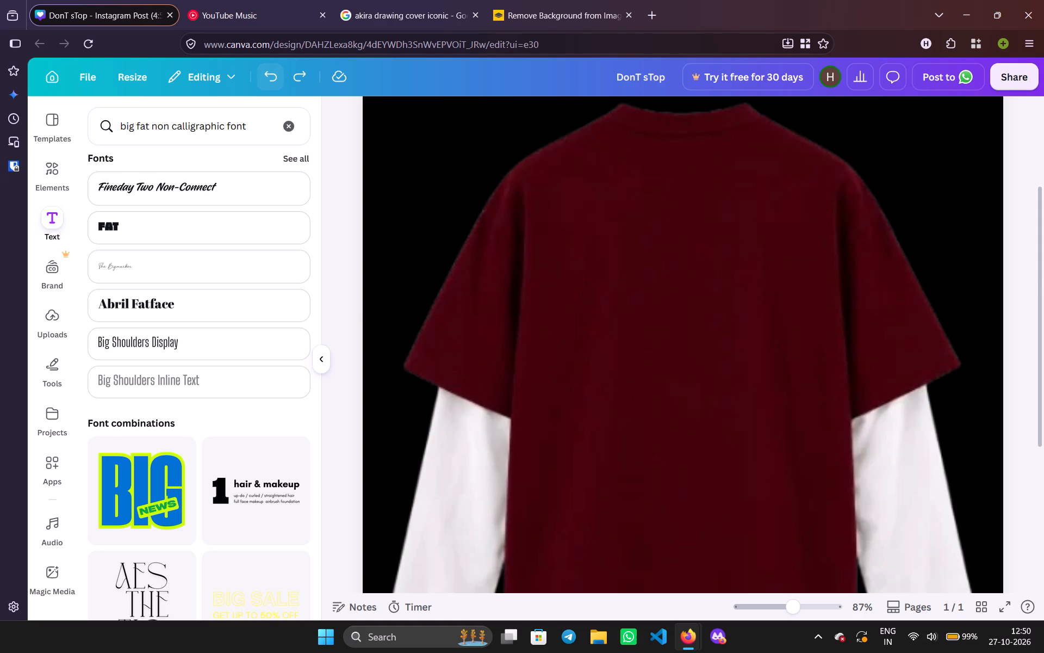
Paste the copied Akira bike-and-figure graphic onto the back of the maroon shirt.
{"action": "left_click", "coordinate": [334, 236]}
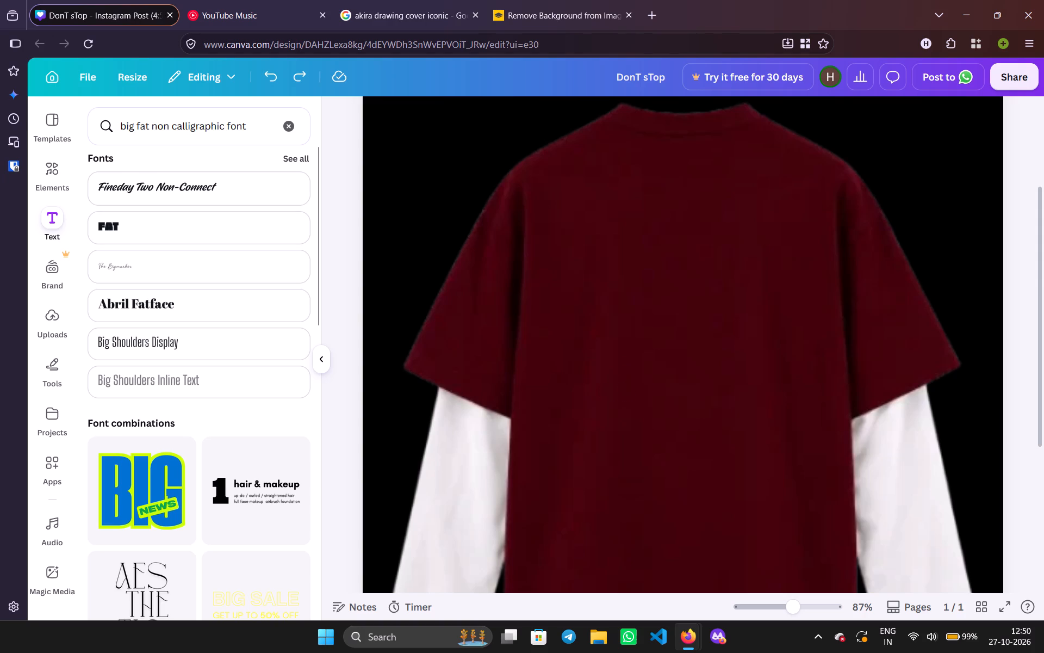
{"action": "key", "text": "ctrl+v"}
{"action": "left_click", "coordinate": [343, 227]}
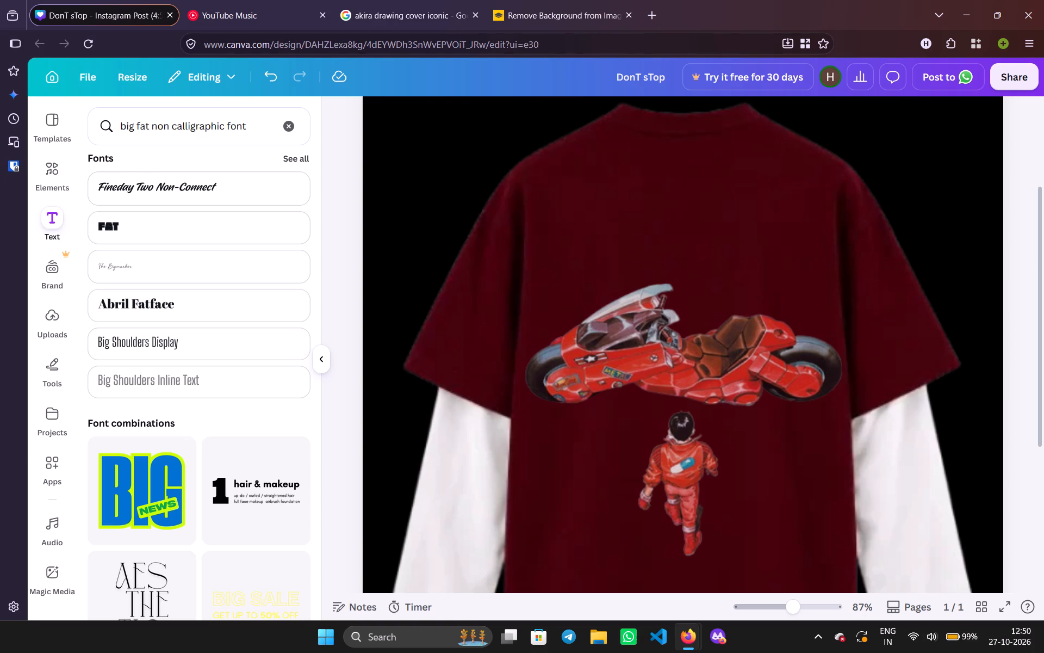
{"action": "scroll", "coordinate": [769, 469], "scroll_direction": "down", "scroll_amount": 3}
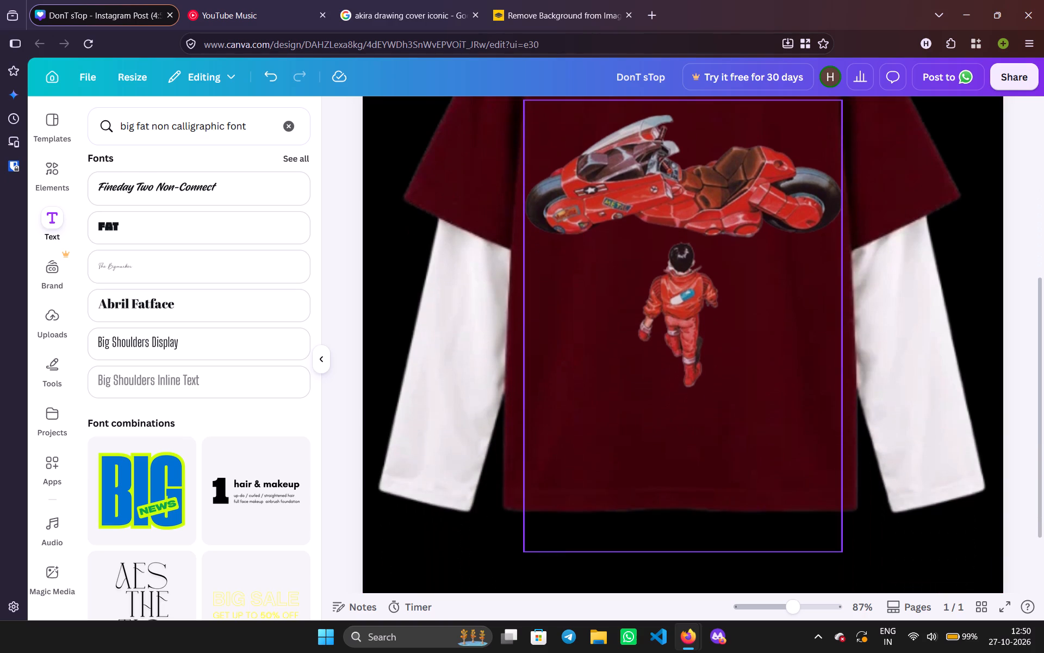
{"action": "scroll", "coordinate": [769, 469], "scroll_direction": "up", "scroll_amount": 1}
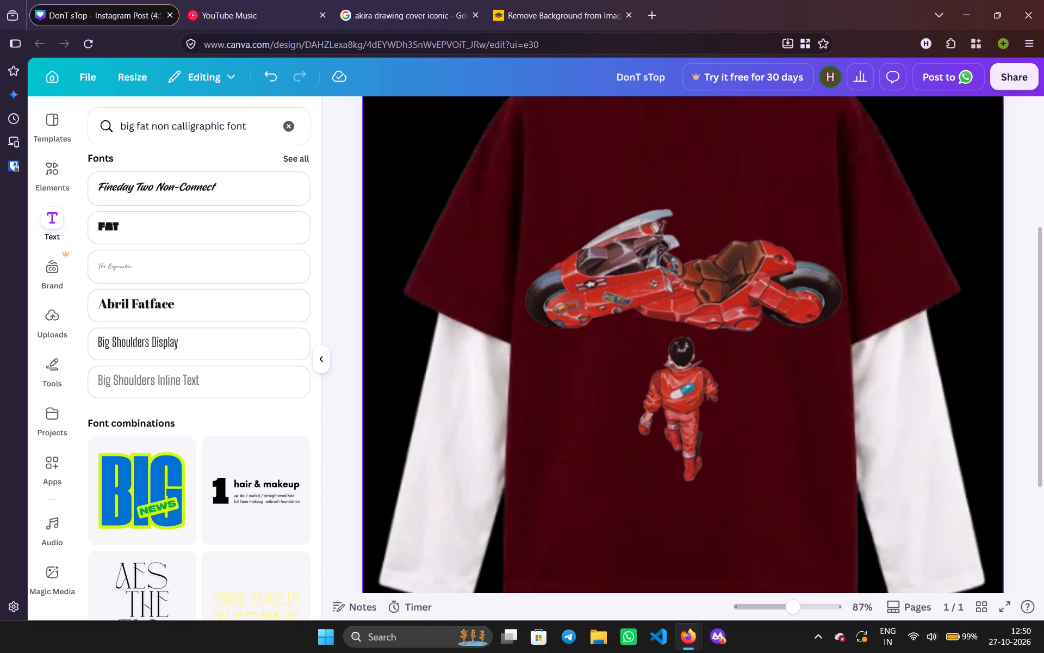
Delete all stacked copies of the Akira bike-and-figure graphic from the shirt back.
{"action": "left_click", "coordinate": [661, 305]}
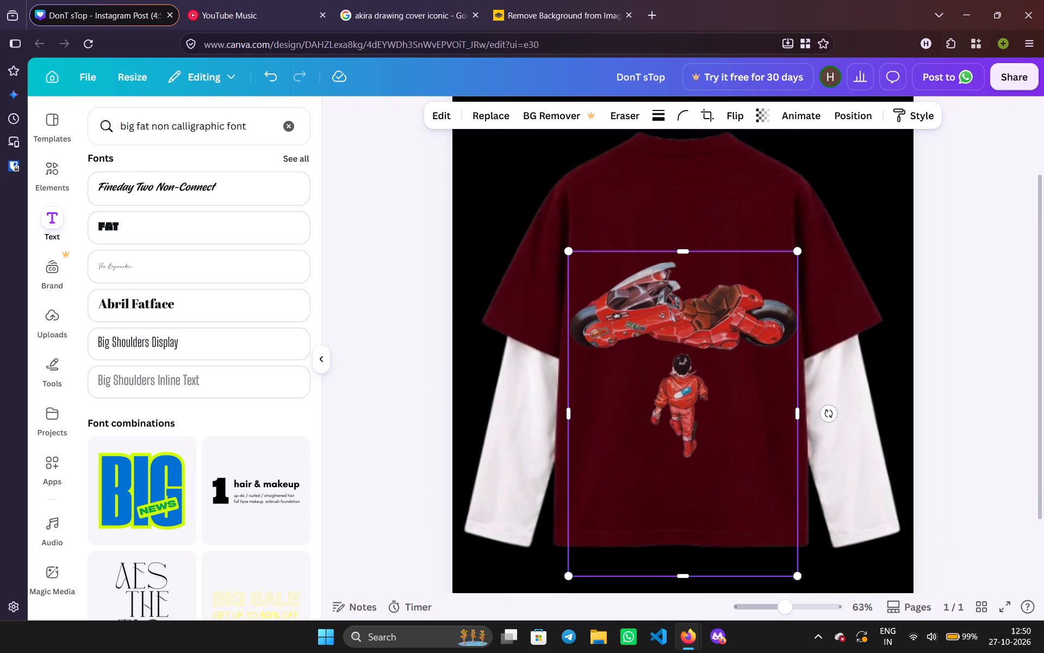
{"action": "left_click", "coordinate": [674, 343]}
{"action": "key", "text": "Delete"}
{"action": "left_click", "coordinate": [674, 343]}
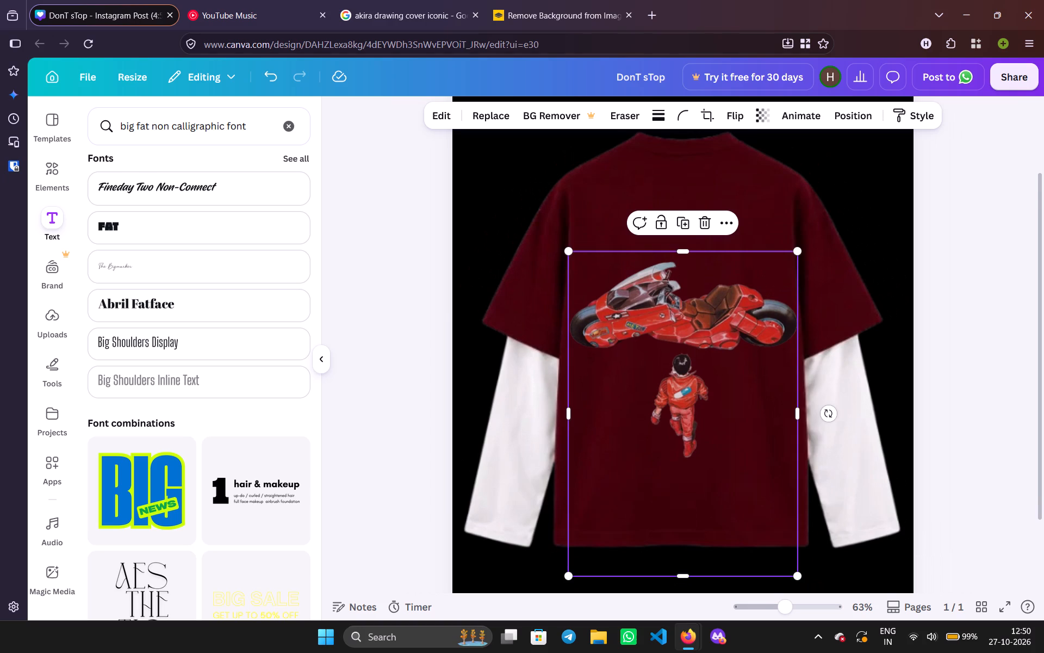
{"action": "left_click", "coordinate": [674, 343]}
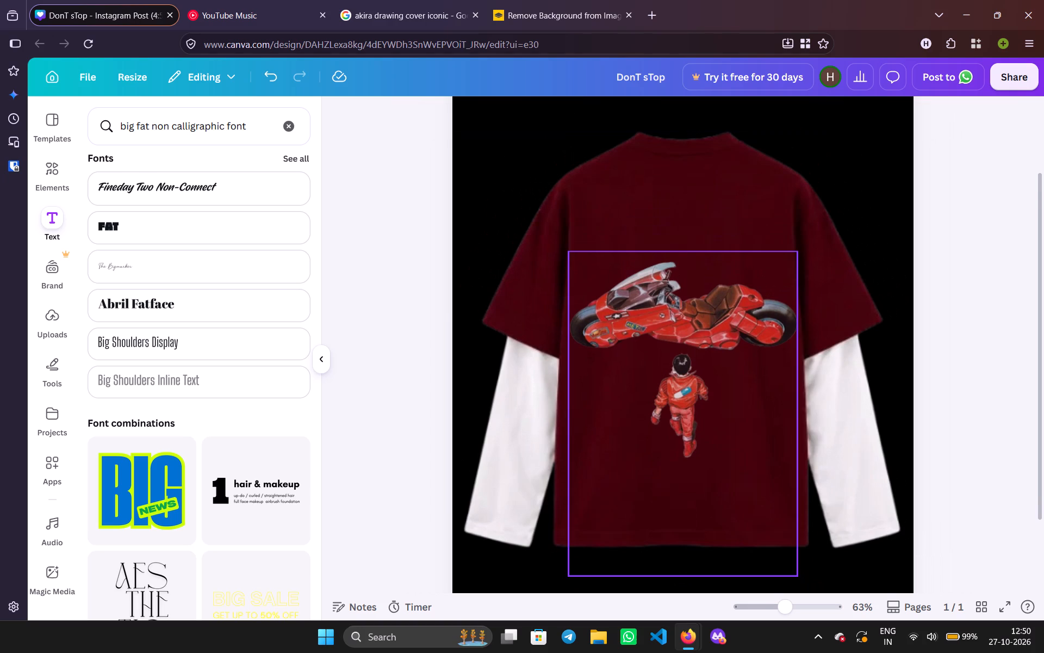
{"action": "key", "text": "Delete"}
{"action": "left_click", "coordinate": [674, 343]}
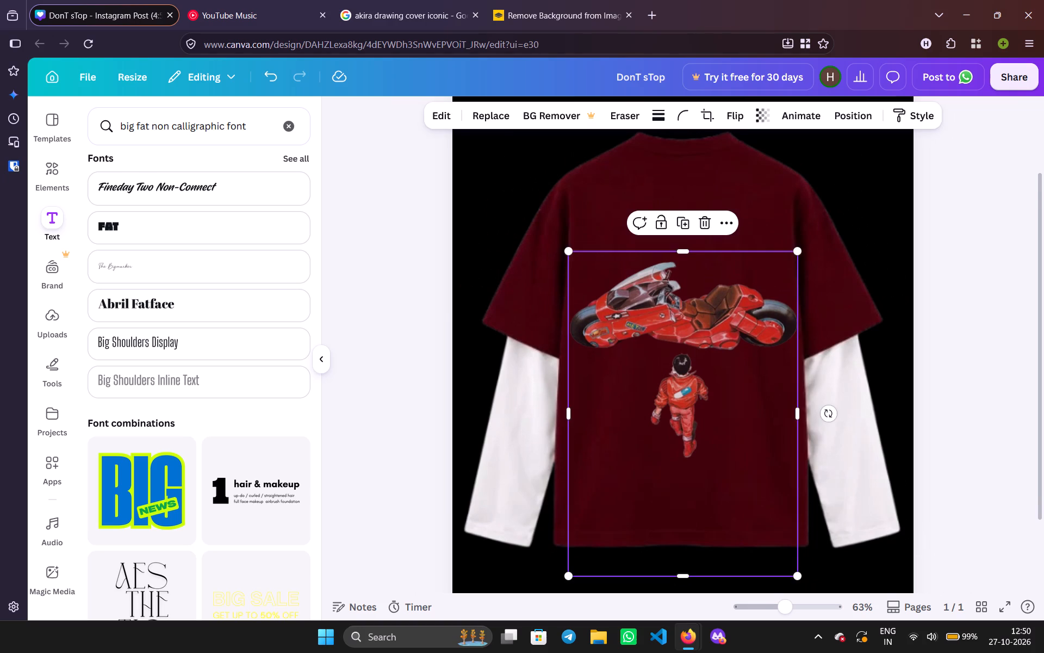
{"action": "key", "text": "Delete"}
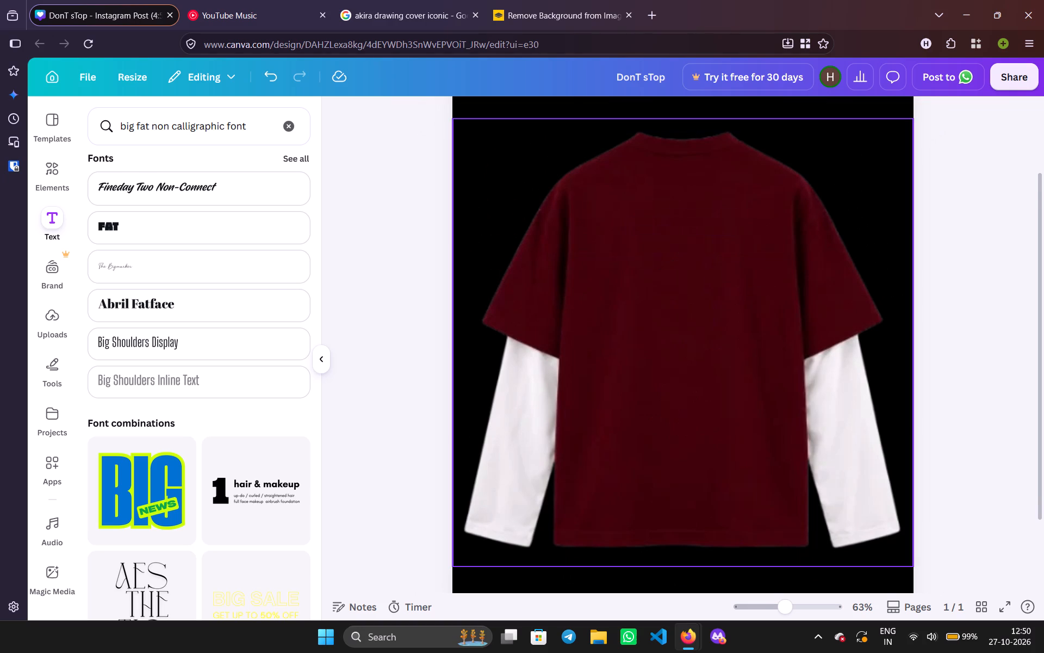
Delete the empty text box left on the shirt back.
{"action": "left_click", "coordinate": [661, 321]}
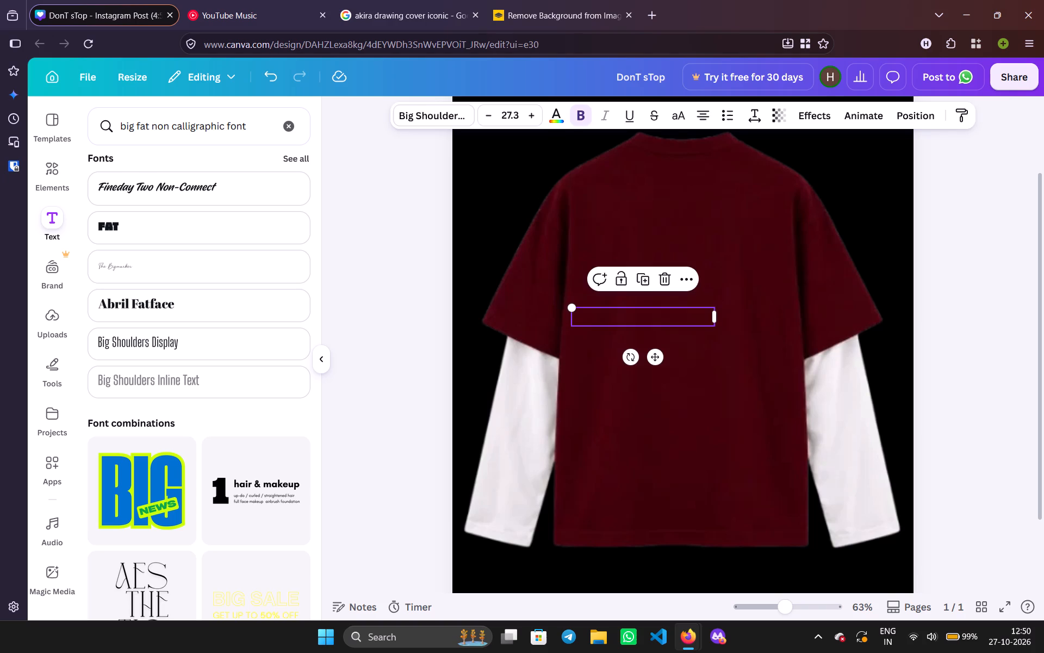
{"action": "key", "text": "Delete"}
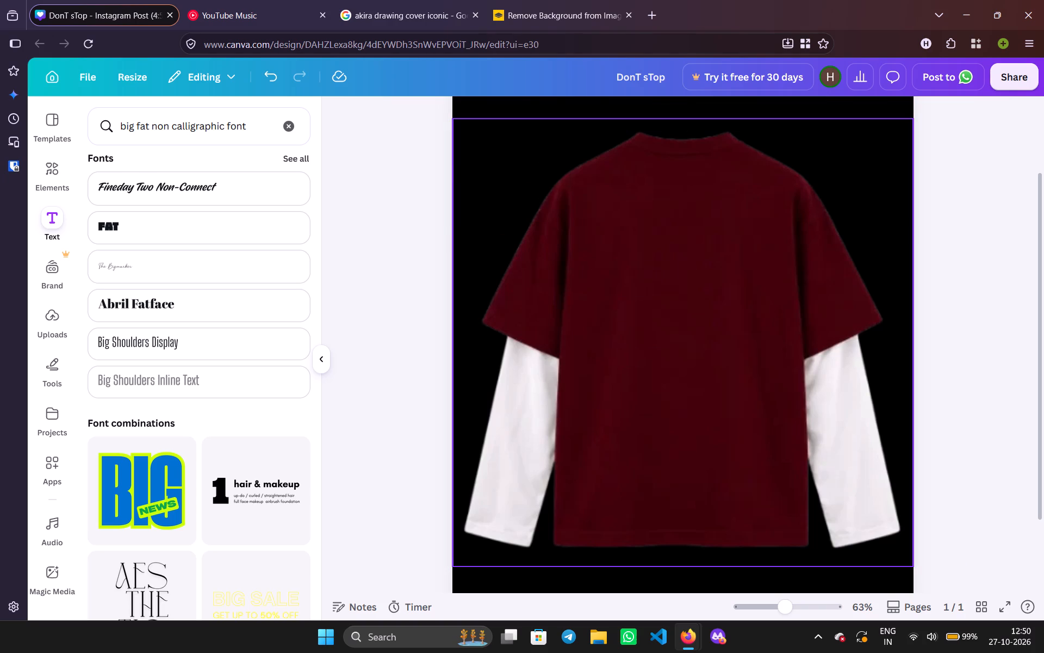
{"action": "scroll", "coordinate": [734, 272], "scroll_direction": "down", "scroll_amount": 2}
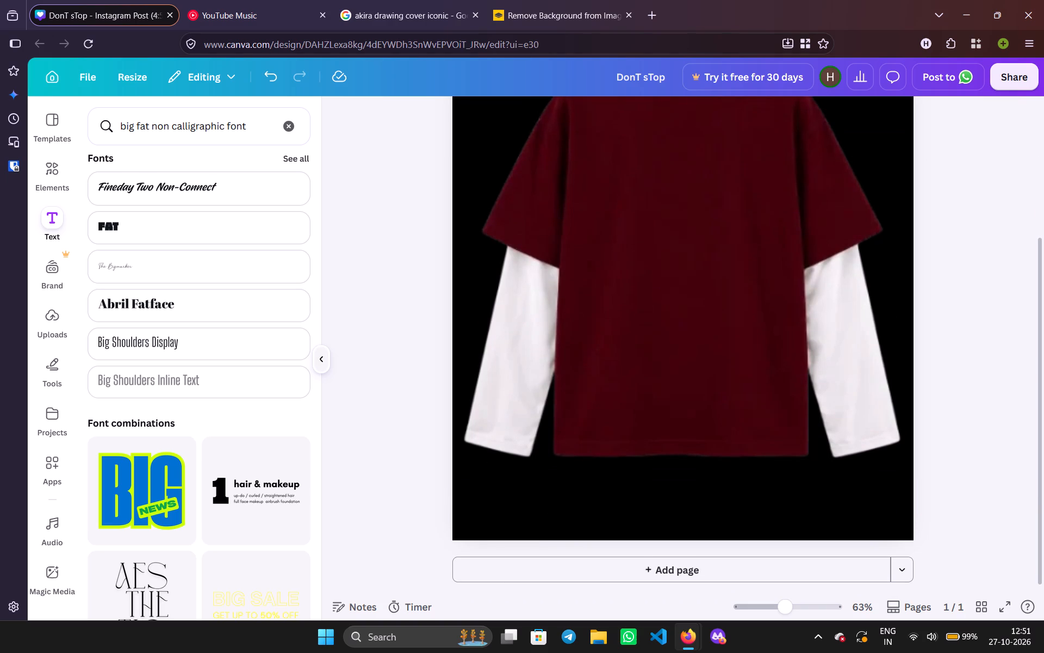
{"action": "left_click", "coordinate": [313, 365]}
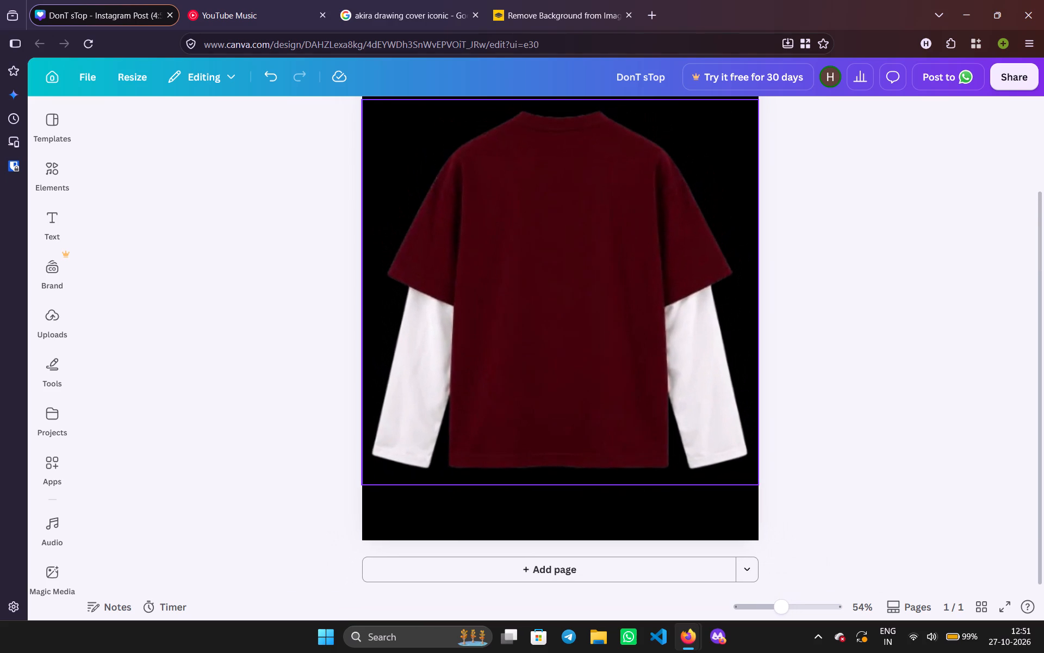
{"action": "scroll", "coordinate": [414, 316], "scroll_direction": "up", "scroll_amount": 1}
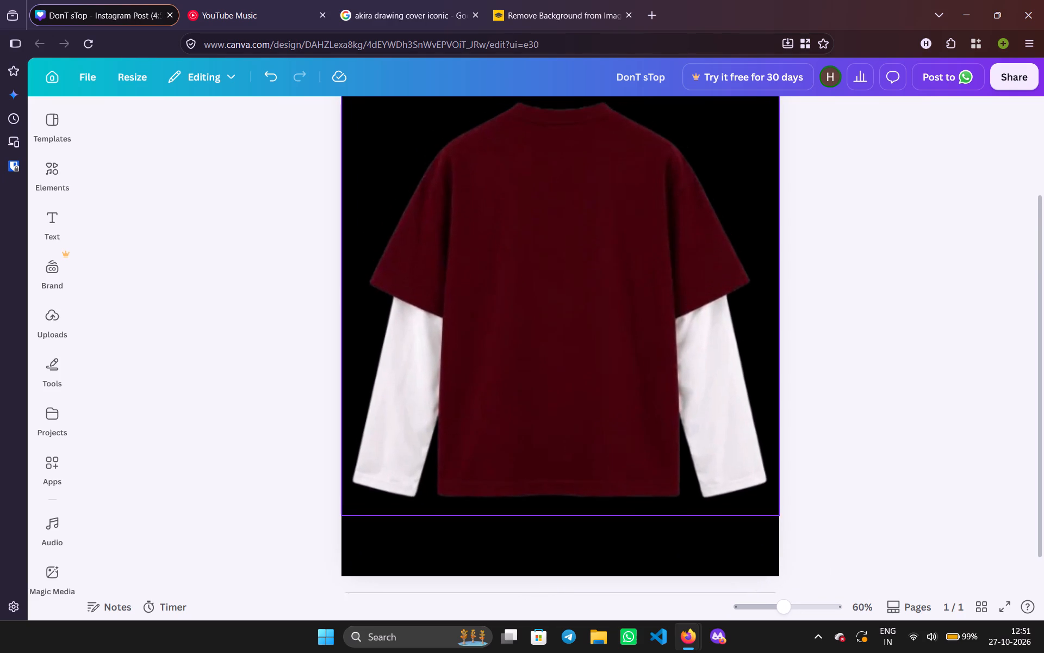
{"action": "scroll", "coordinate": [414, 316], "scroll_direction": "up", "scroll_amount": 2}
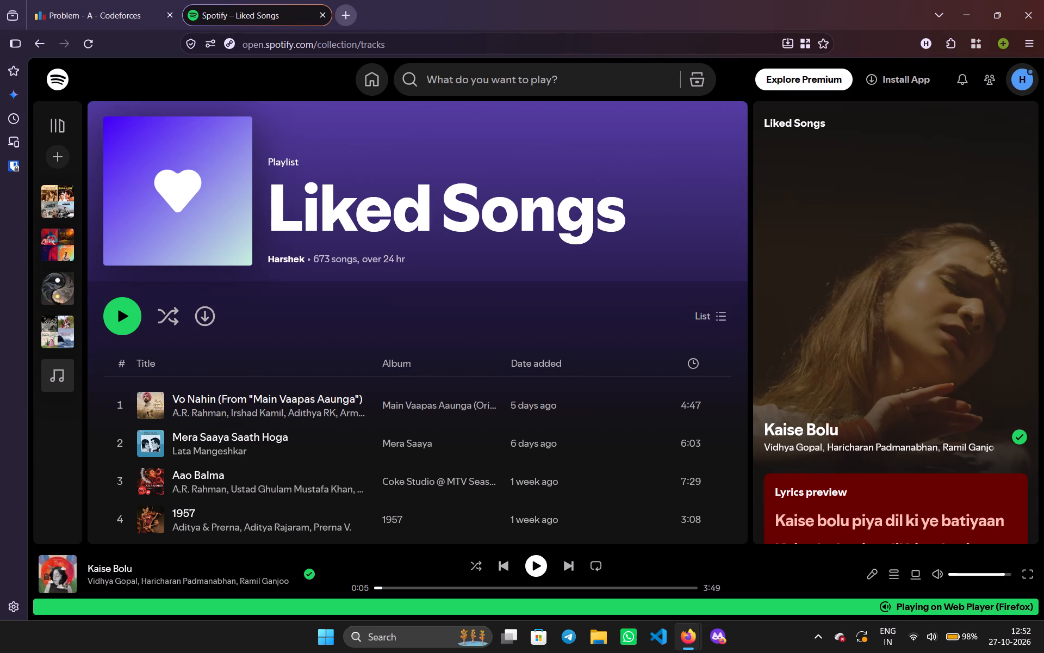
Leave the design and open Reddit in a new browser tab.
{"action": "left_click", "coordinate": [348, 0]}
{"action": "left_click", "coordinate": [403, 269]}
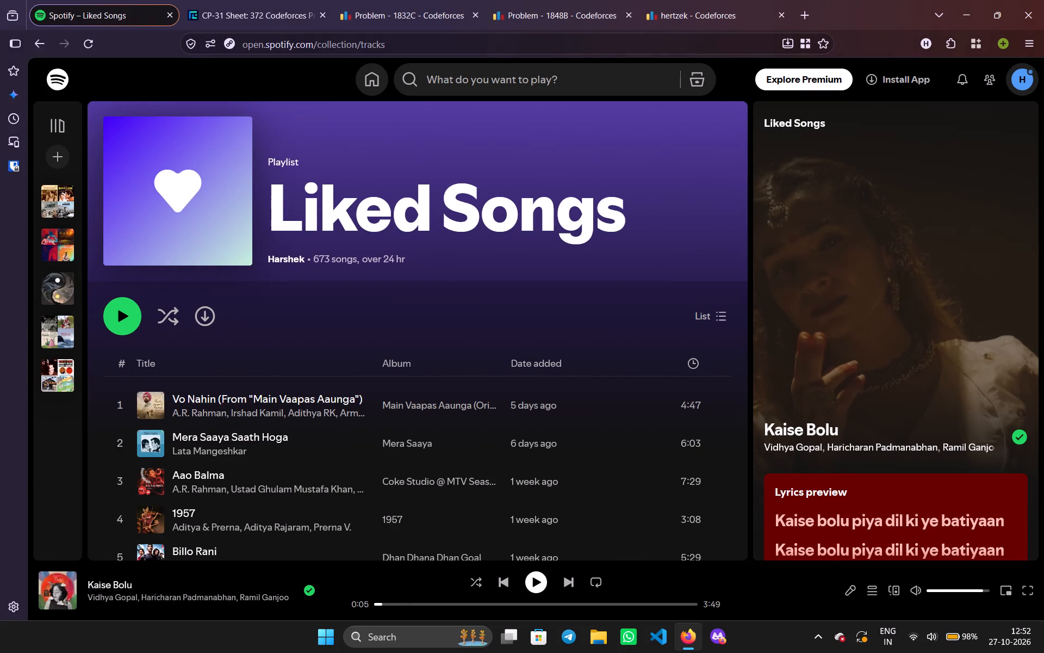
{"action": "left_click", "coordinate": [804, 0]}
{"action": "type", "text": "red"}
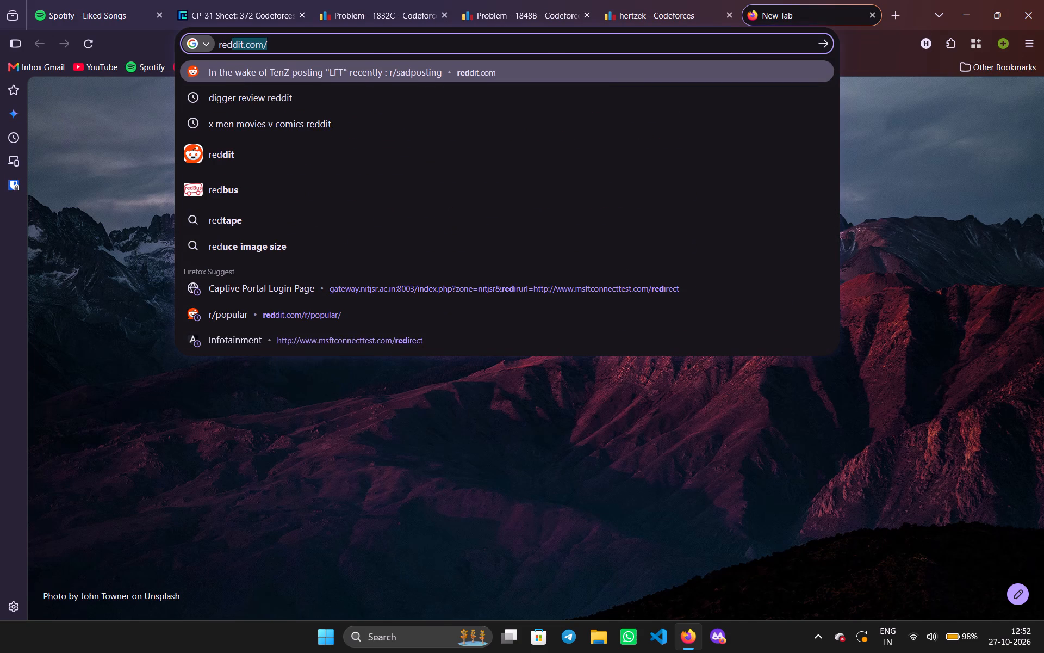
{"action": "left_click", "coordinate": [704, 41]}
{"action": "key", "text": "Return"}
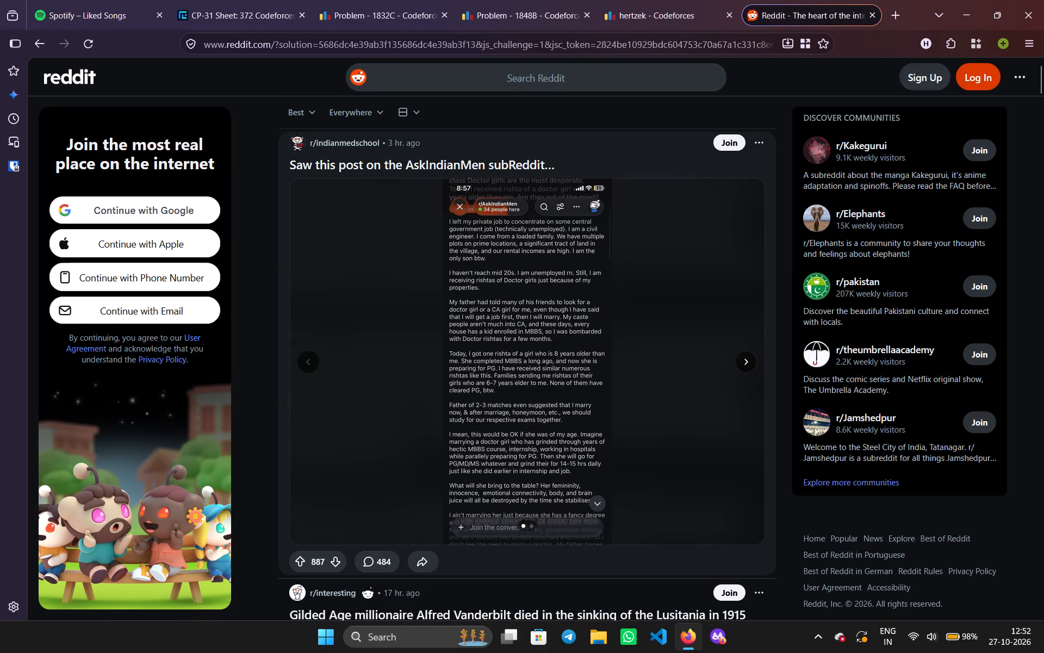
Open the r/indianmedschool post about the AskIndianMen subreddit and read through the post and its comments.
{"action": "scroll", "coordinate": [697, 204], "scroll_direction": "down", "scroll_amount": 4}
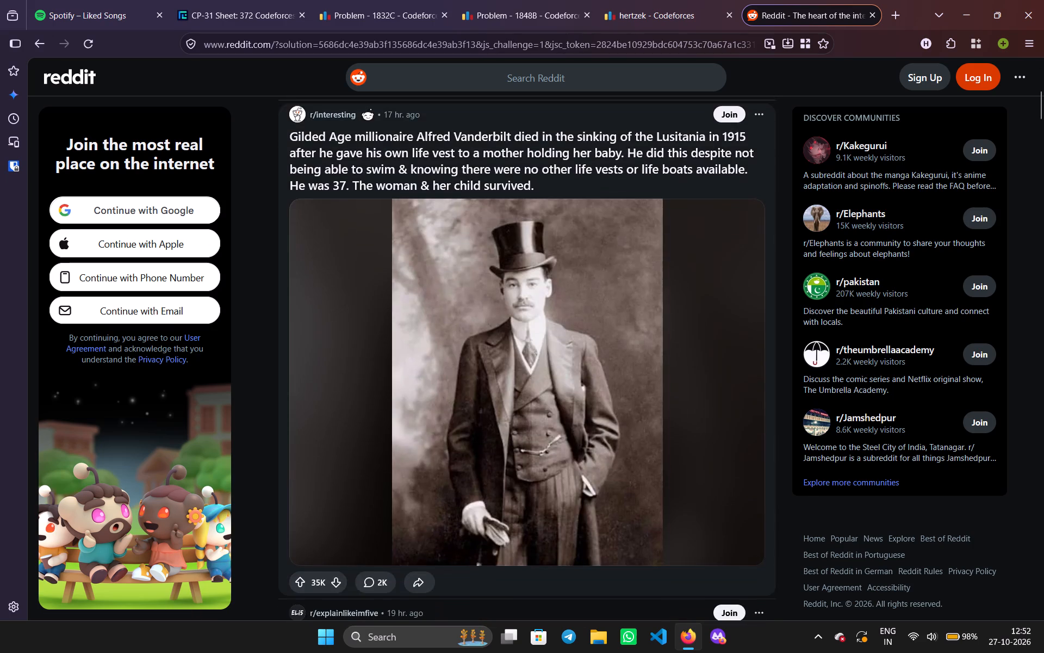
{"action": "scroll", "coordinate": [697, 204], "scroll_direction": "up", "scroll_amount": 6}
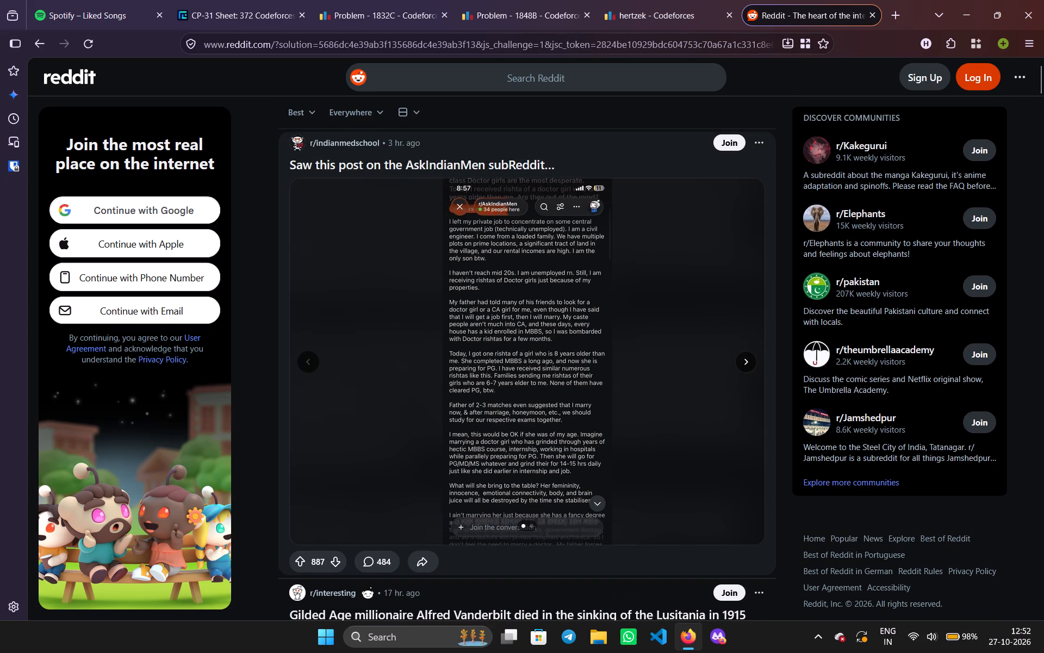
{"action": "left_click", "coordinate": [743, 358]}
{"action": "left_click", "coordinate": [593, 168]}
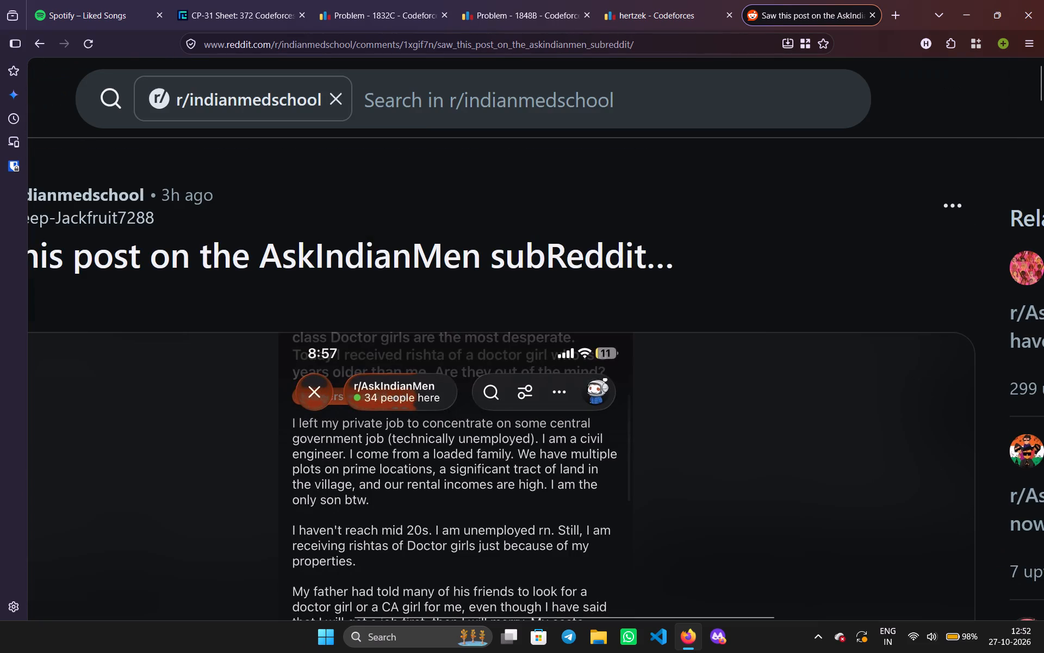
{"action": "scroll", "coordinate": [408, 448], "scroll_direction": "down", "scroll_amount": 3}
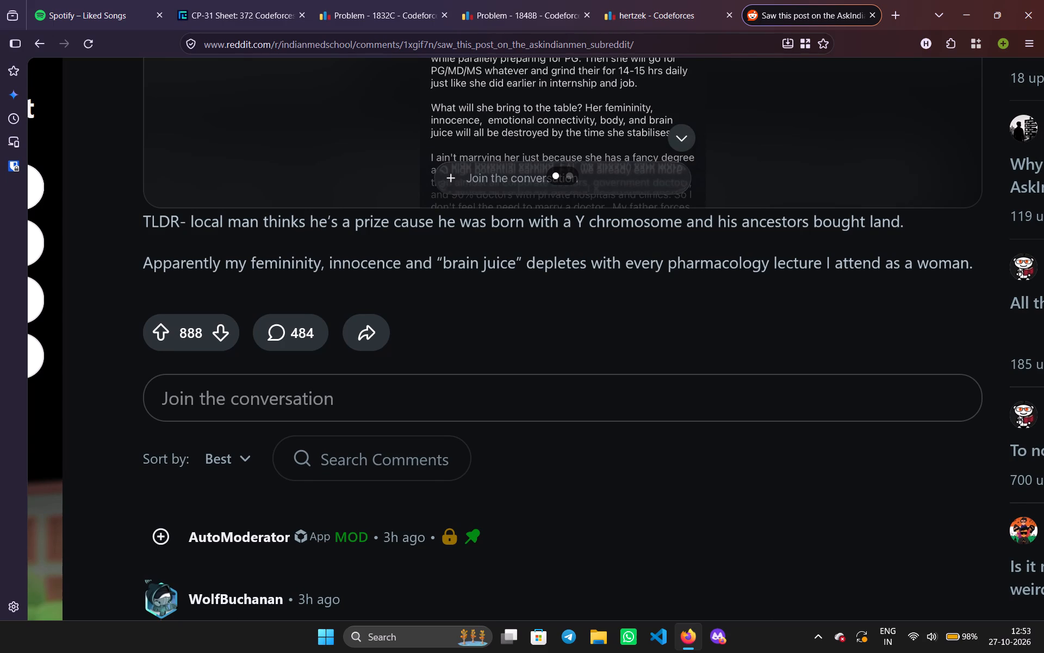
{"action": "scroll", "coordinate": [365, 276], "scroll_direction": "down", "scroll_amount": 2}
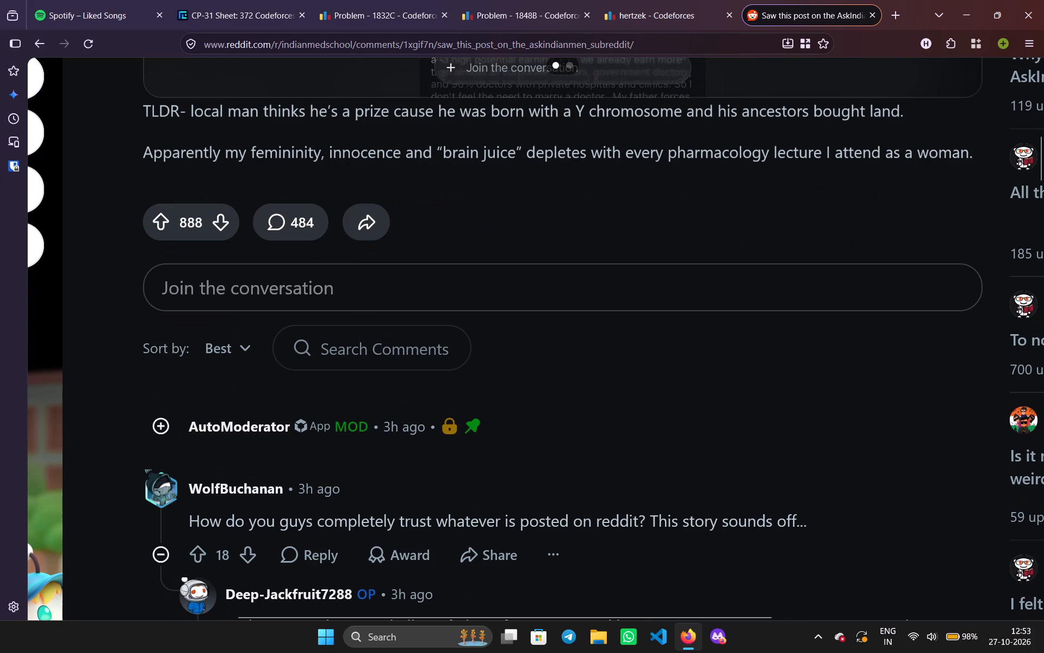
{"action": "scroll", "coordinate": [365, 276], "scroll_direction": "down", "scroll_amount": 2}
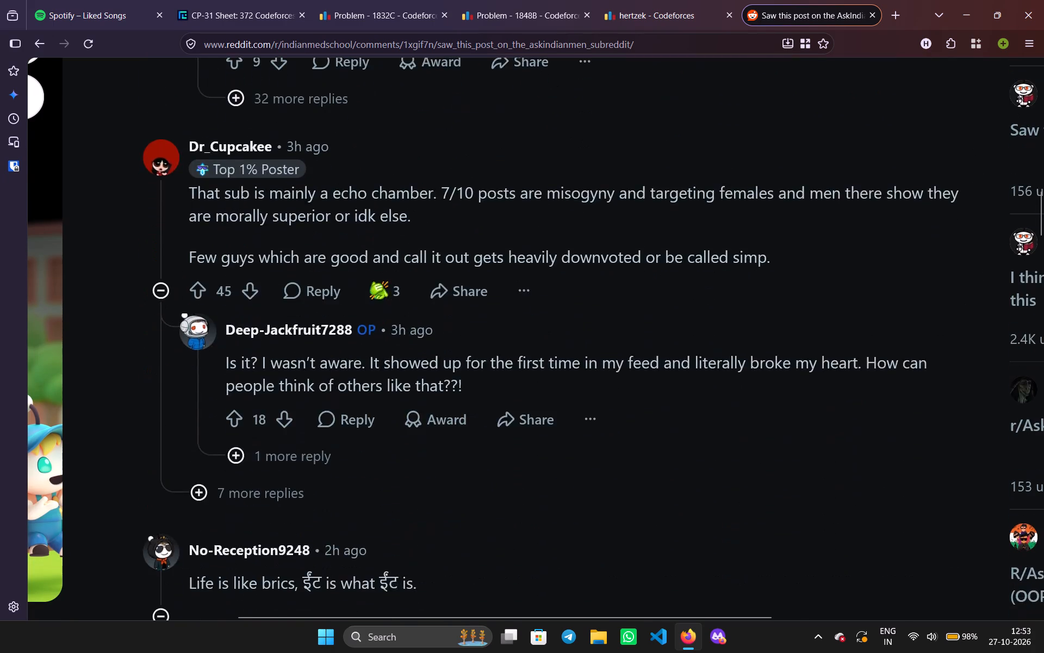
Continue reading the comments on the r/indianmedschool post about the AskIndianMen subreddit.
{"action": "scroll", "coordinate": [365, 276], "scroll_direction": "up", "scroll_amount": 3}
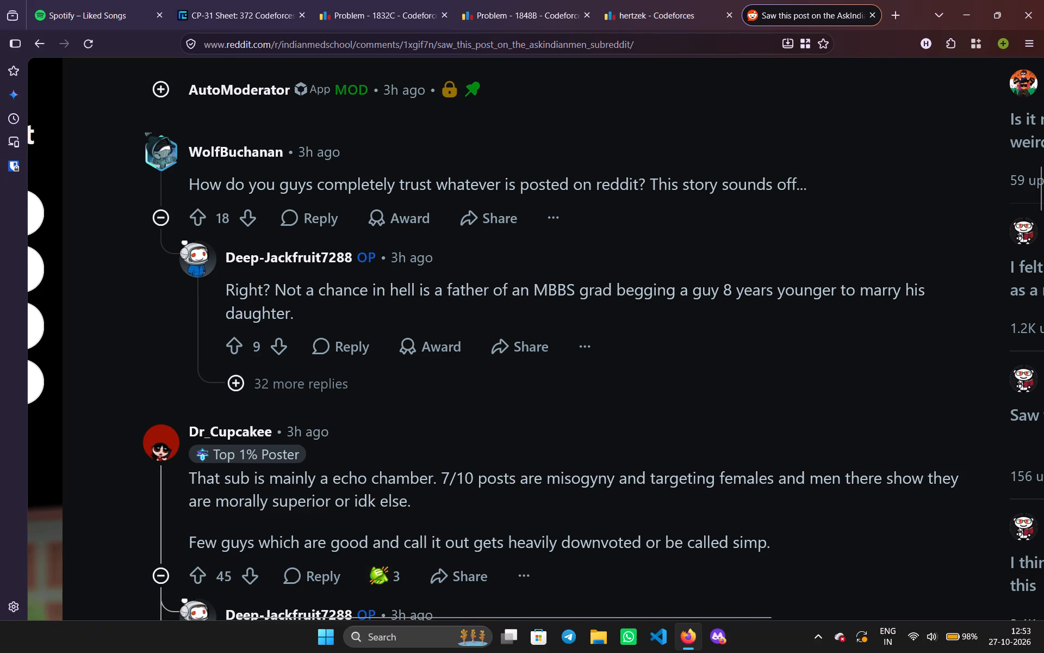
{"action": "scroll", "coordinate": [169, 513], "scroll_direction": "down", "scroll_amount": 2}
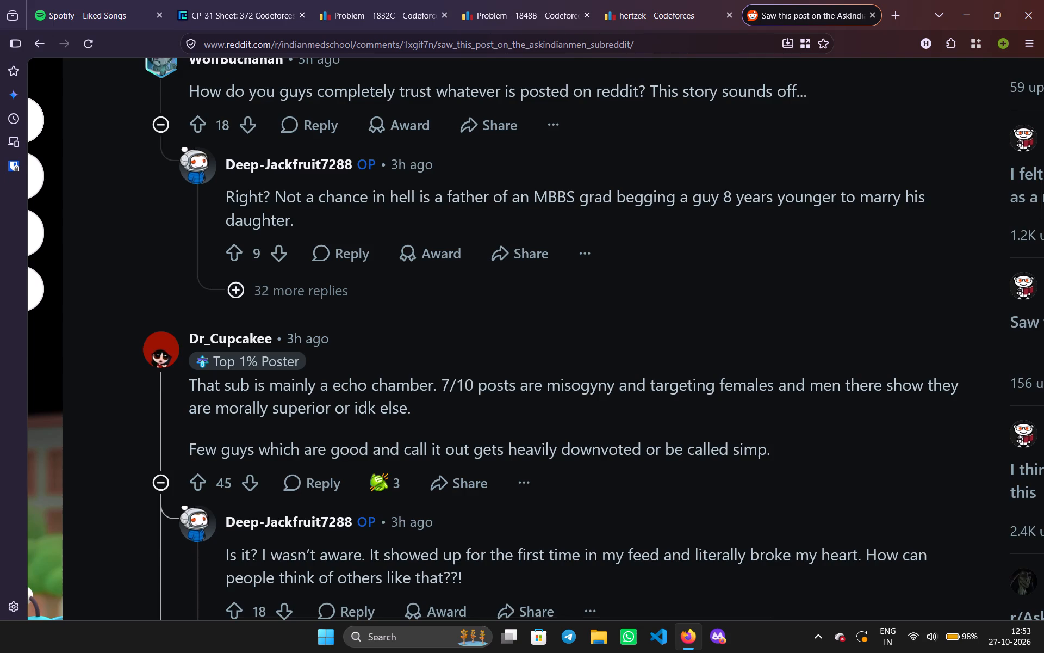
{"action": "scroll", "coordinate": [163, 455], "scroll_direction": "down", "scroll_amount": 3}
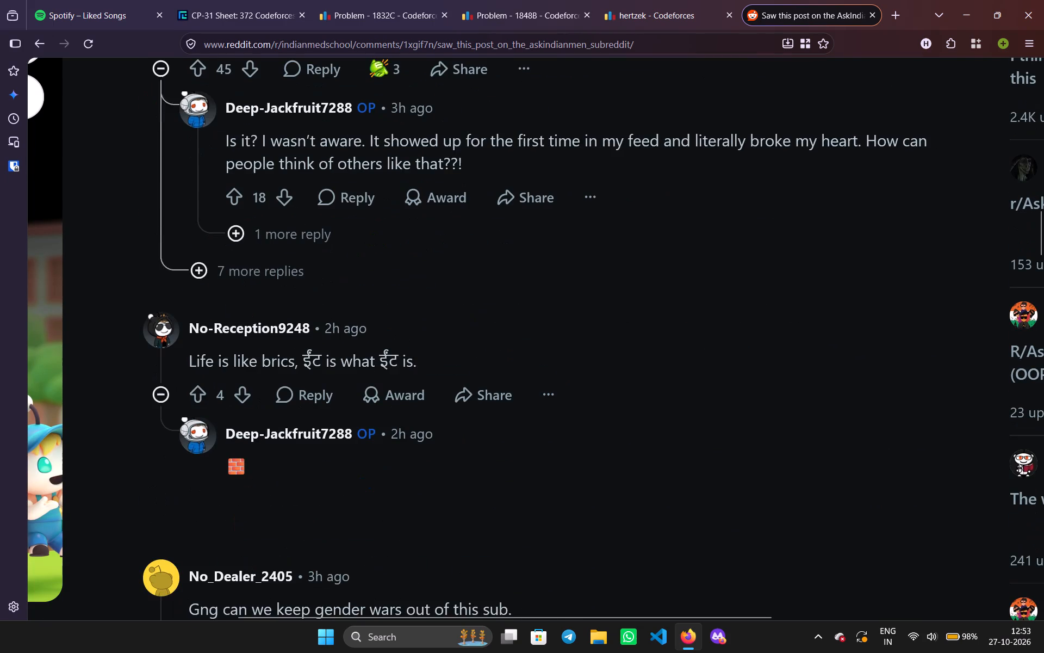
{"action": "scroll", "coordinate": [157, 453], "scroll_direction": "down", "scroll_amount": 1}
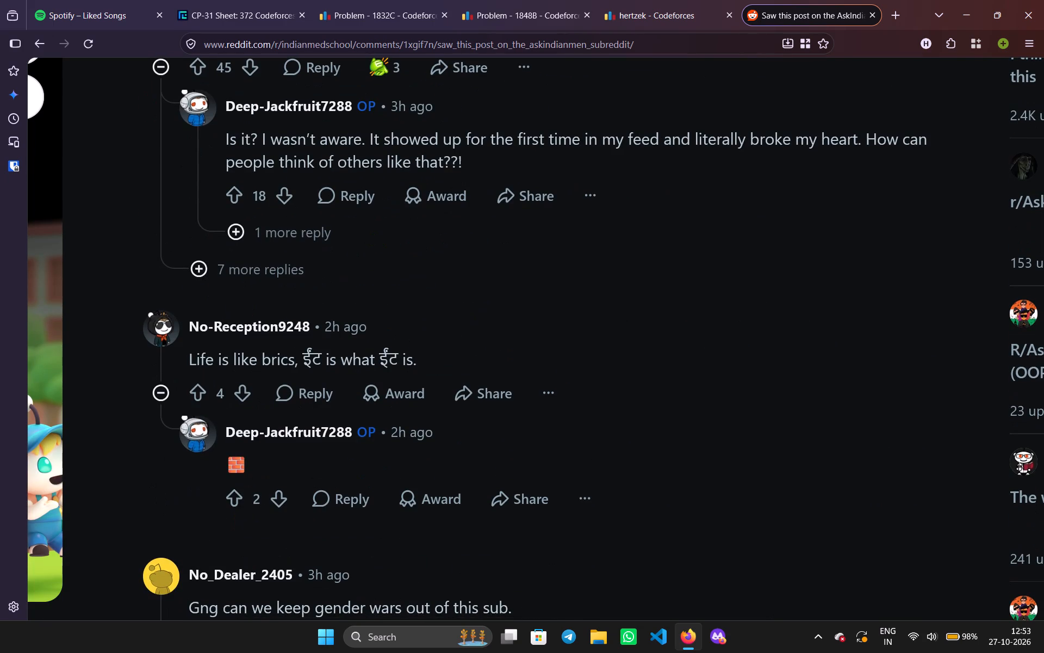
Return to the Reddit home feed and browse down to the r/IndianFocus video post about the Serbian student protests.
{"action": "scroll", "coordinate": [433, 524], "scroll_direction": "right", "scroll_amount": 1}
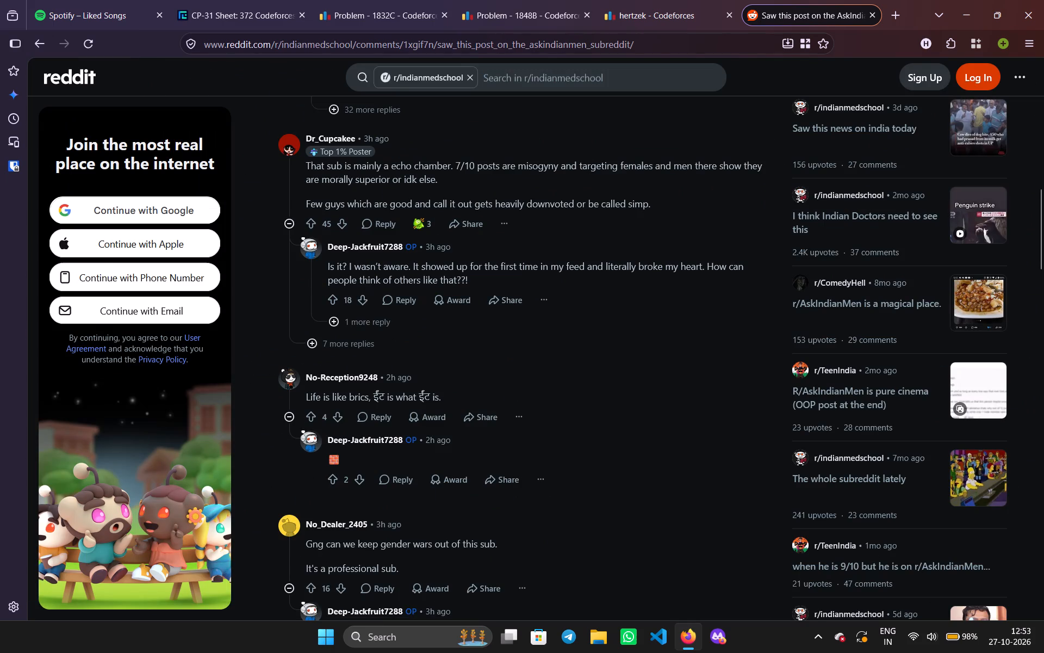
{"action": "scroll", "coordinate": [433, 524], "scroll_direction": "right", "scroll_amount": 2}
{"action": "scroll", "coordinate": [433, 524], "scroll_direction": "down", "scroll_amount": 2}
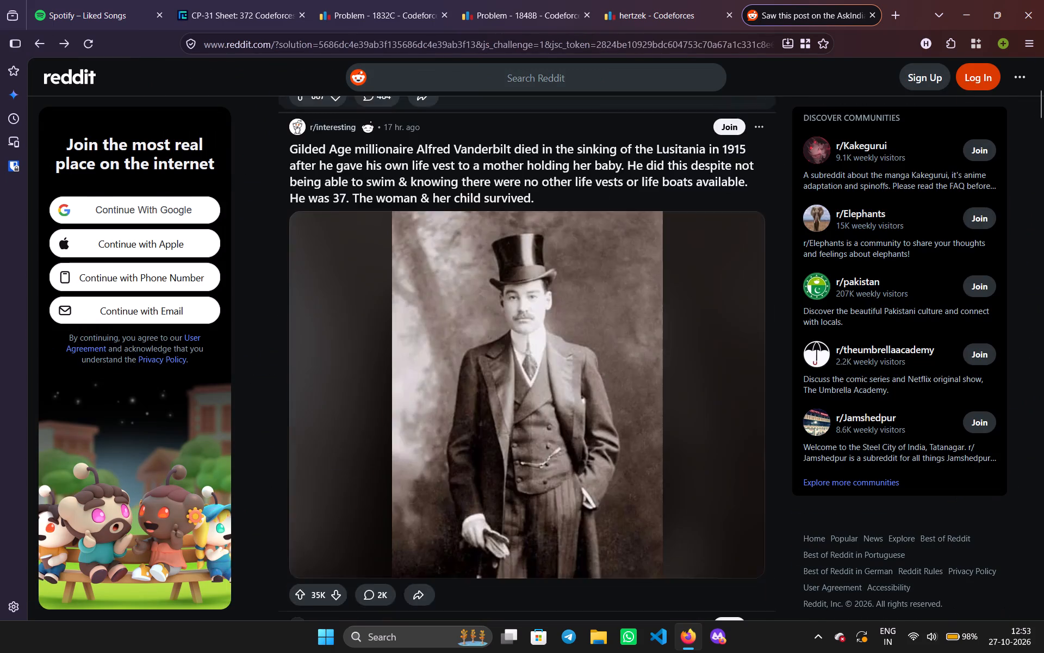
{"action": "scroll", "coordinate": [433, 524], "scroll_direction": "down", "scroll_amount": 7}
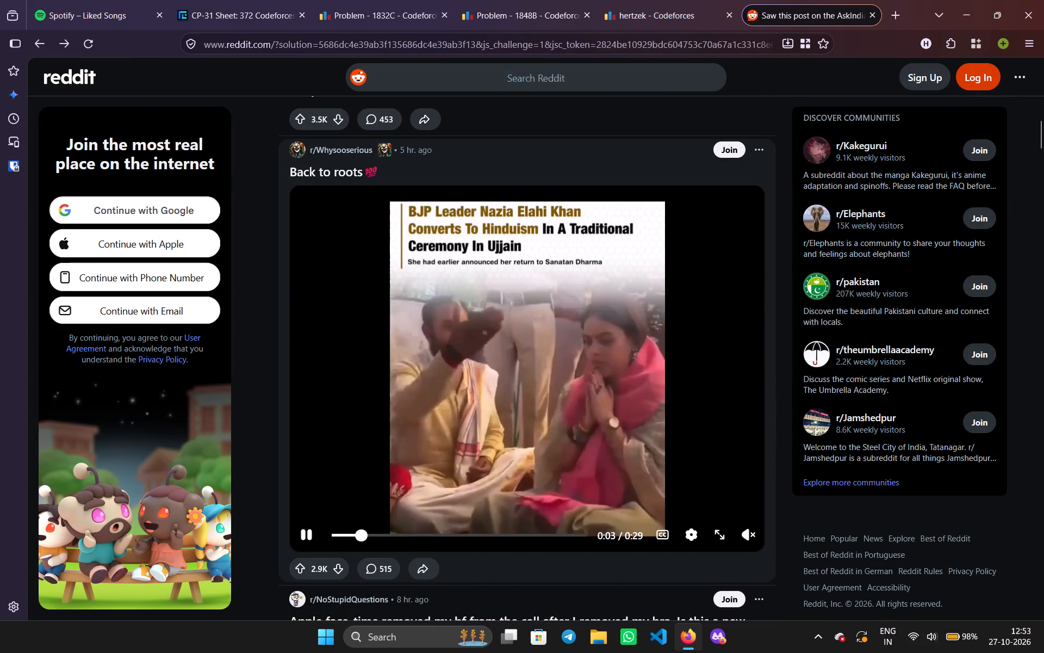
{"action": "left_click", "coordinate": [548, 287]}
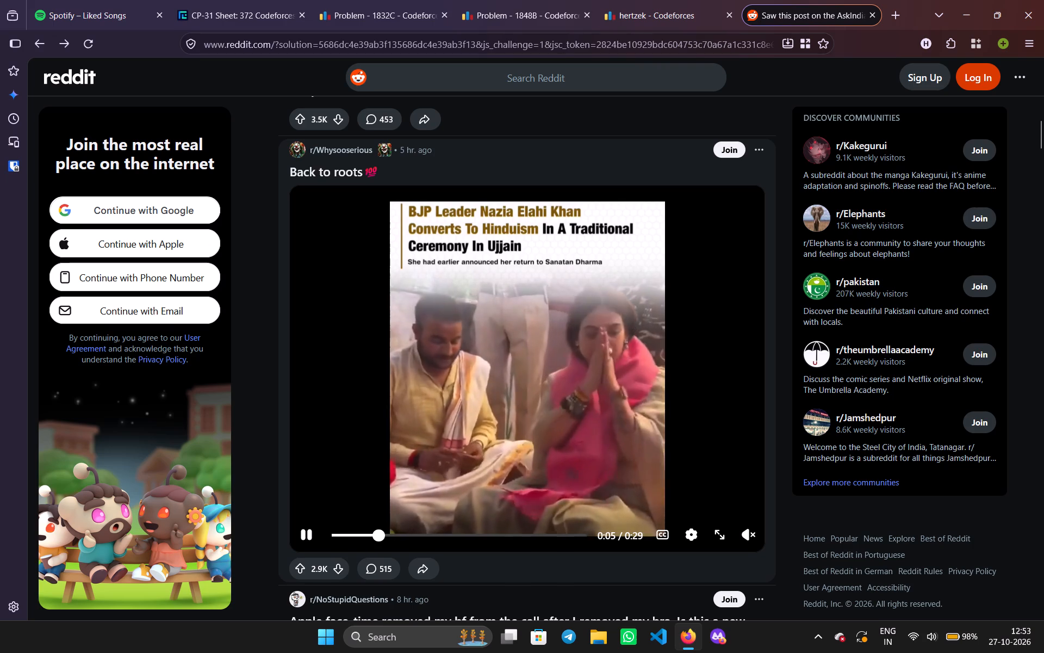
{"action": "scroll", "coordinate": [548, 287], "scroll_direction": "down", "scroll_amount": 6}
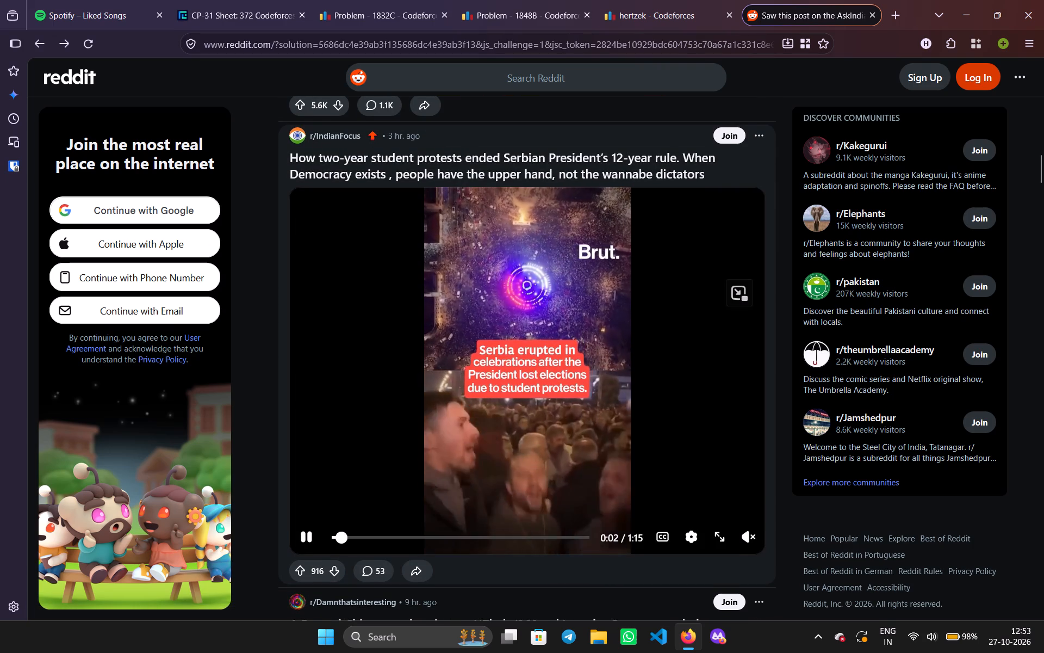
Preview the Serbian student-protest video in the feed, restarting it near its beginning and leaving it paused.
{"action": "left_click", "coordinate": [611, 390]}
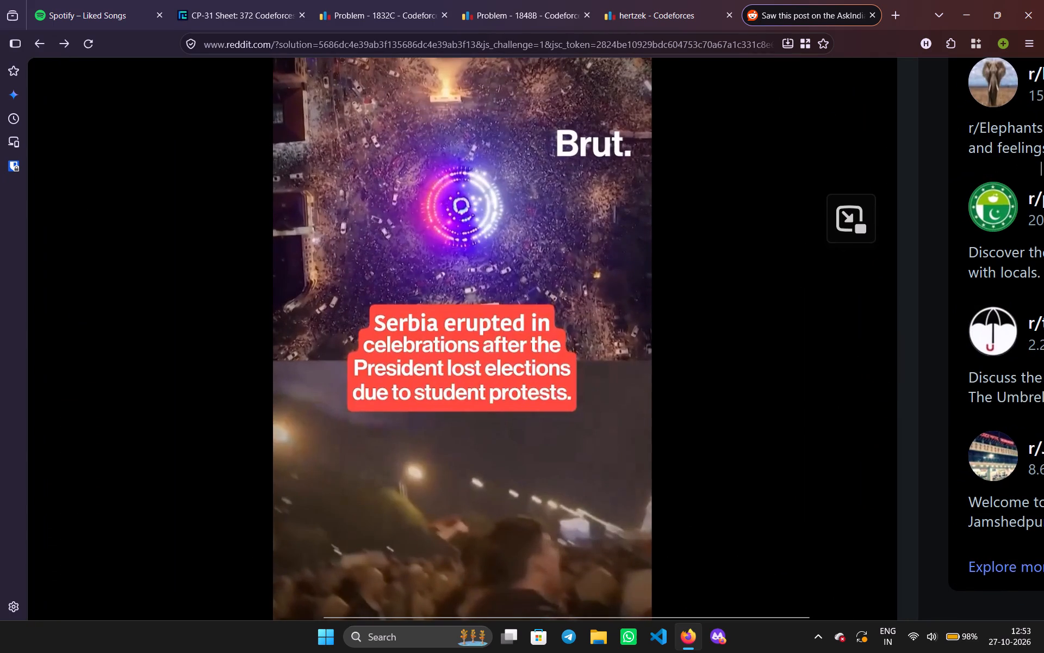
{"action": "left_click", "coordinate": [576, 410]}
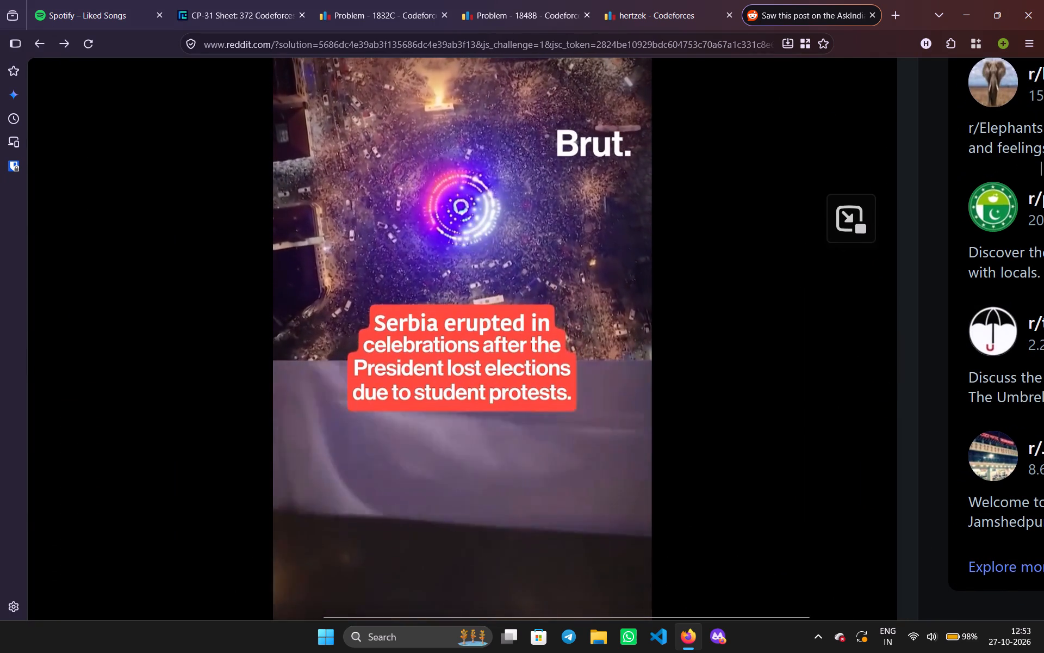
{"action": "left_click", "coordinate": [553, 411]}
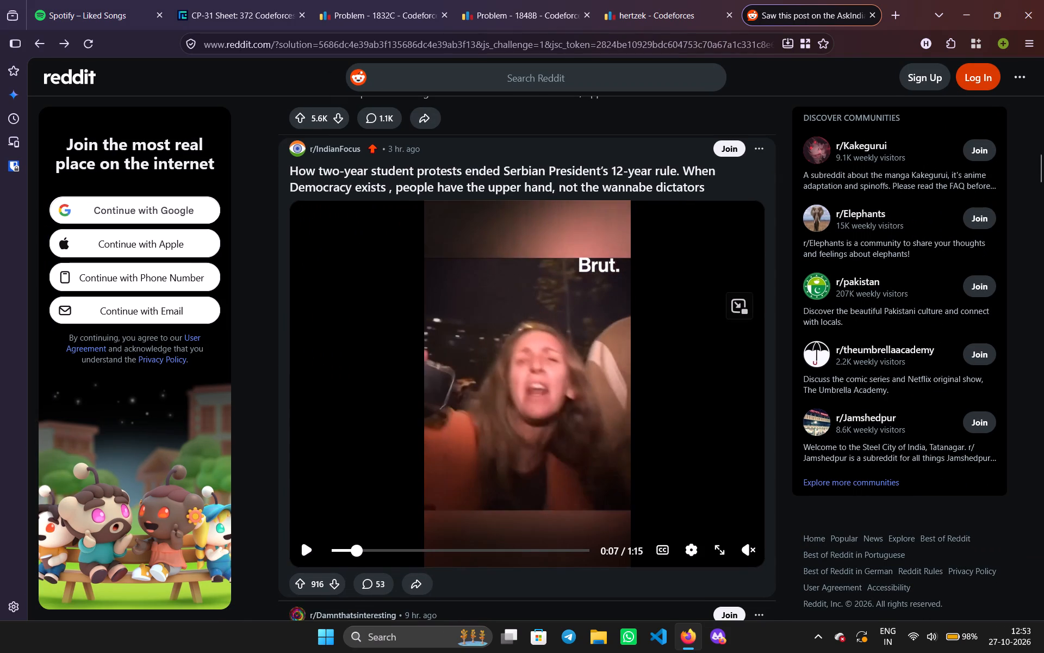
{"action": "left_click", "coordinate": [553, 411]}
{"action": "left_click", "coordinate": [333, 550]}
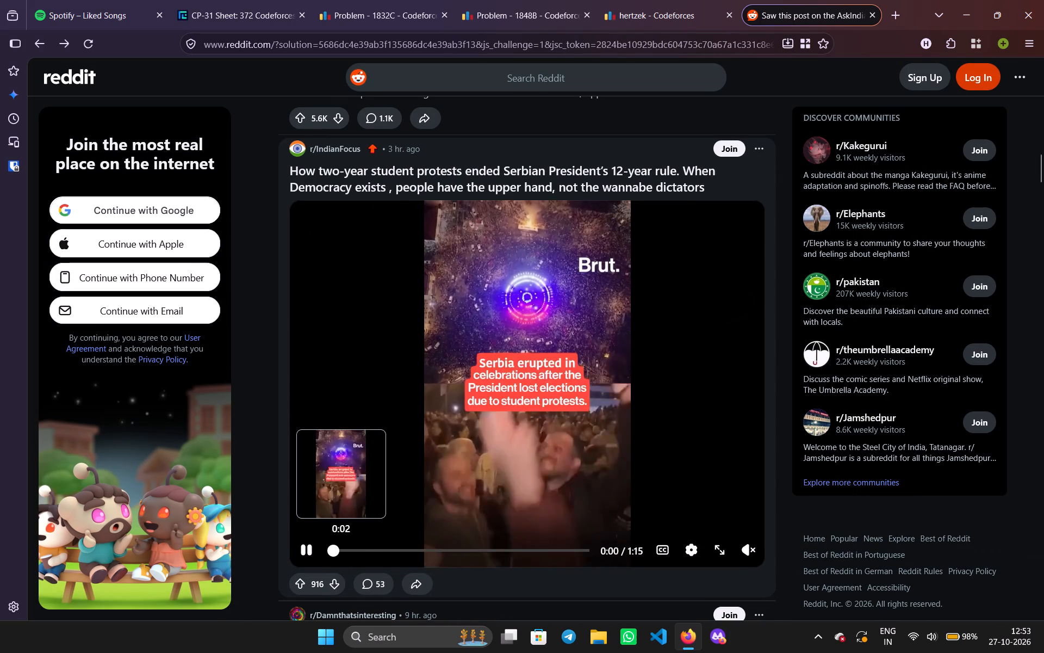
{"action": "left_click", "coordinate": [567, 427]}
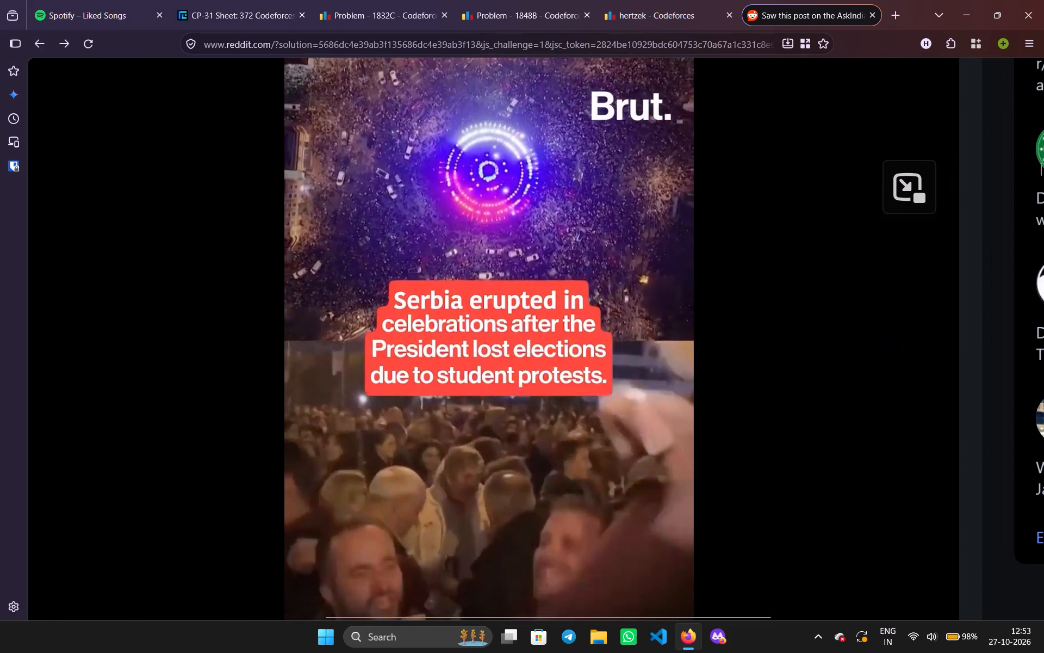
{"action": "left_click", "coordinate": [531, 446]}
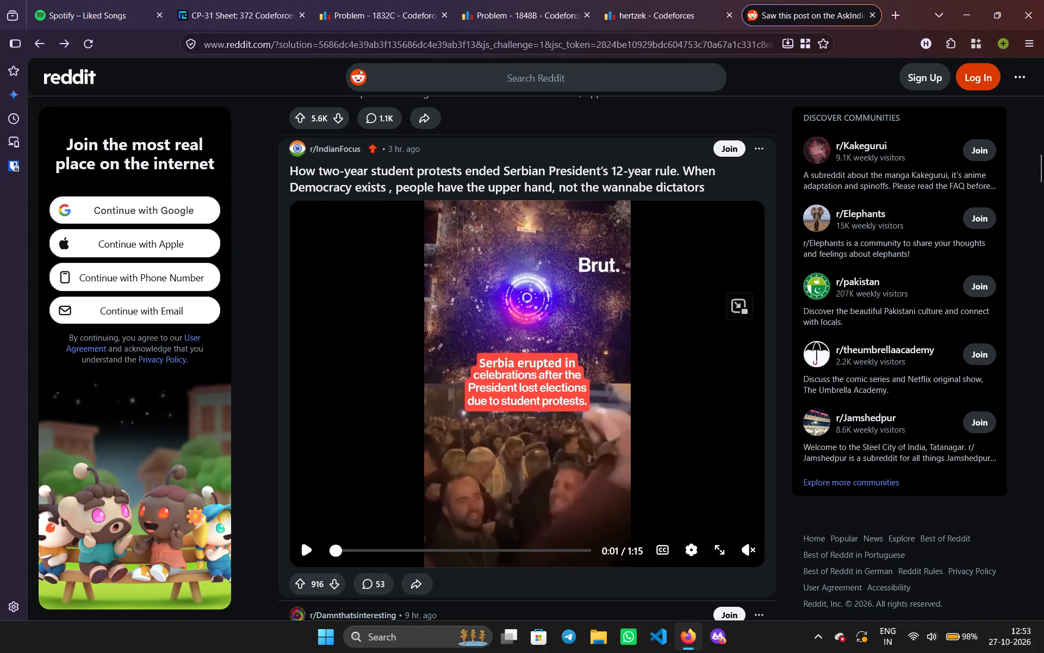
{"action": "left_click", "coordinate": [550, 186]}
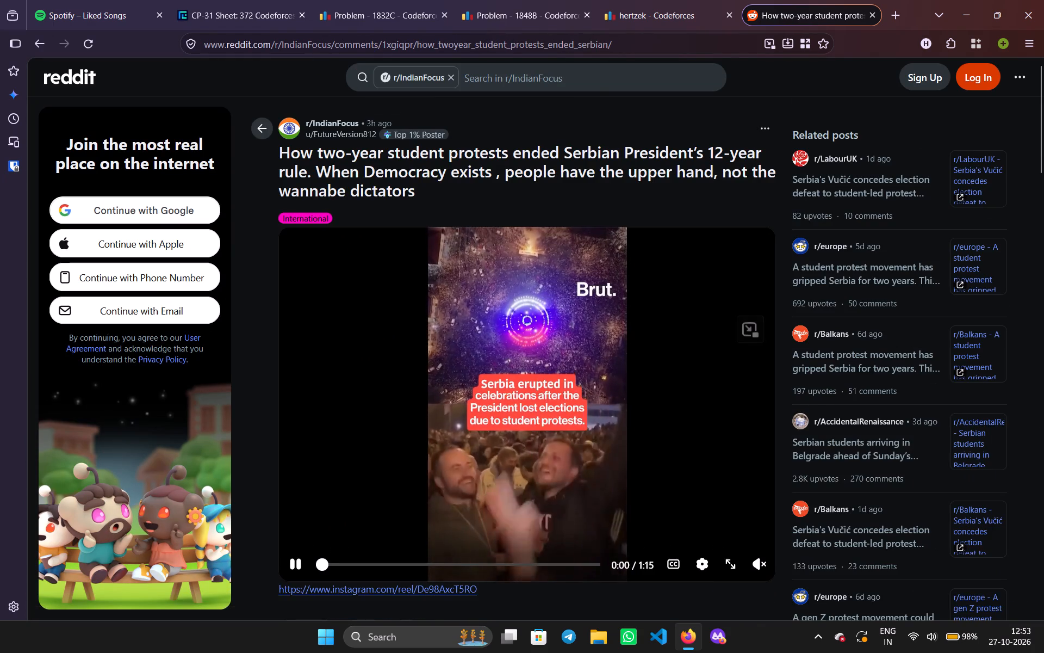
{"action": "left_click", "coordinate": [516, 372]}
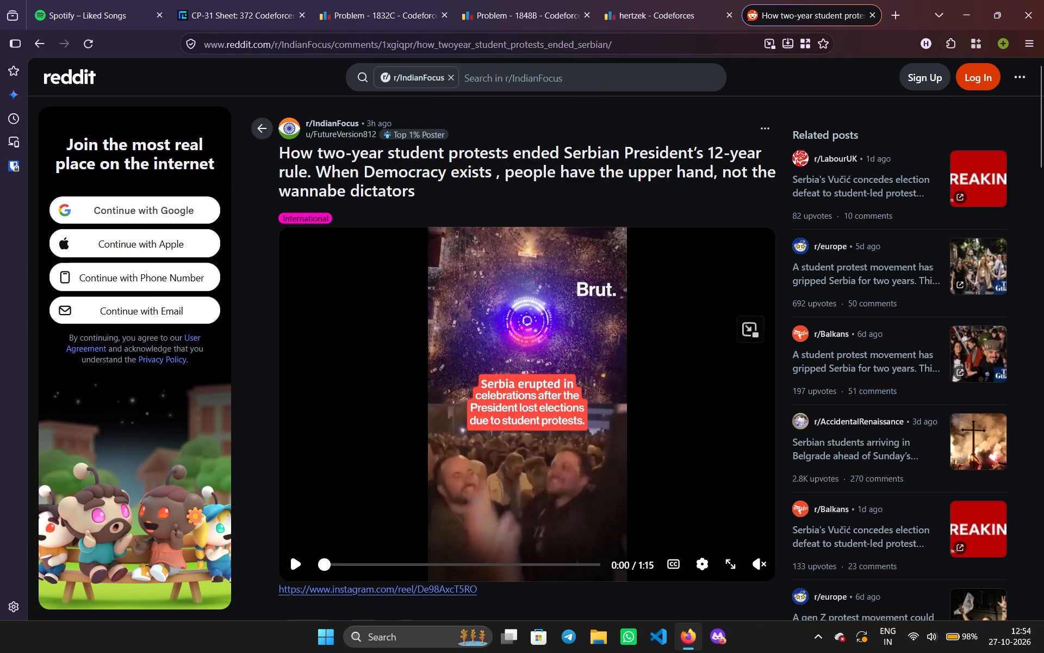
{"action": "scroll", "coordinate": [516, 372], "scroll_direction": "down", "scroll_amount": 3}
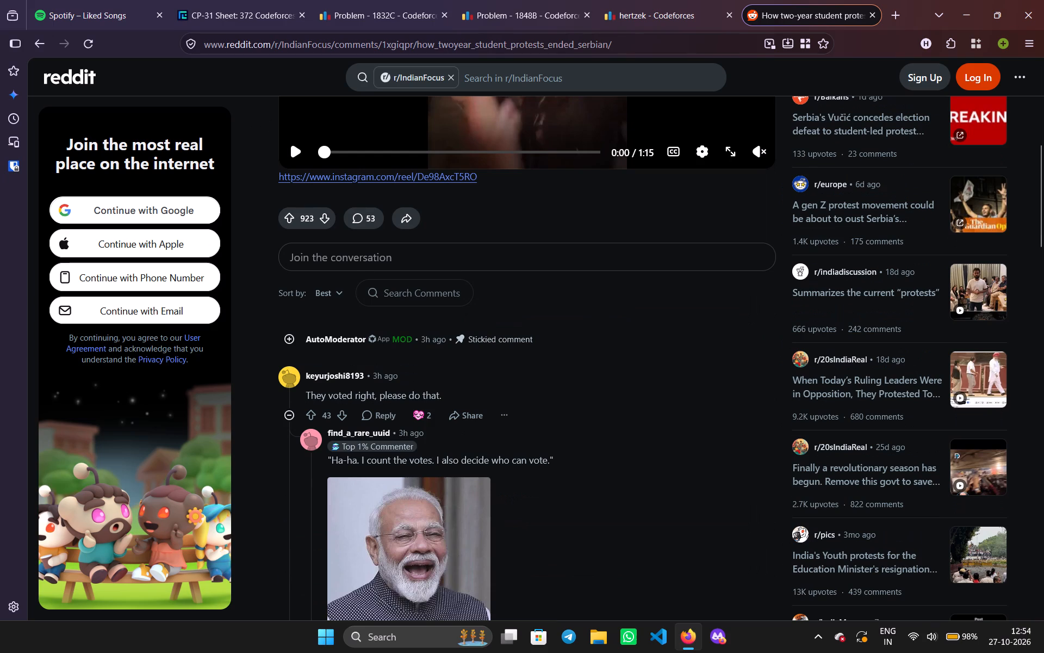
{"action": "scroll", "coordinate": [516, 372], "scroll_direction": "down", "scroll_amount": 1}
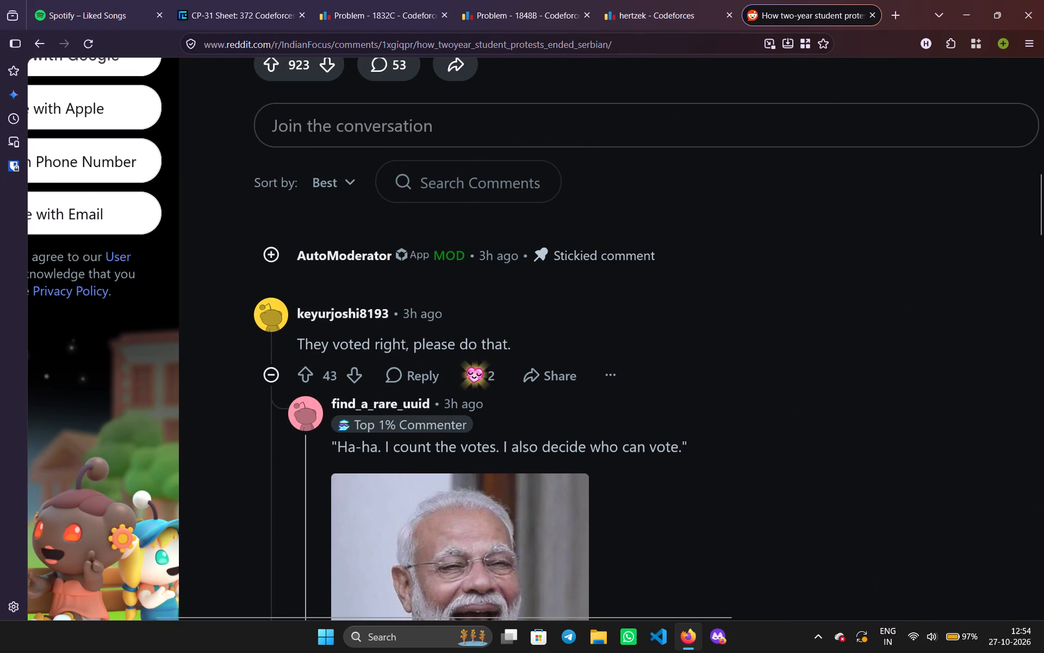
{"action": "scroll", "coordinate": [321, 478], "scroll_direction": "down", "scroll_amount": 1}
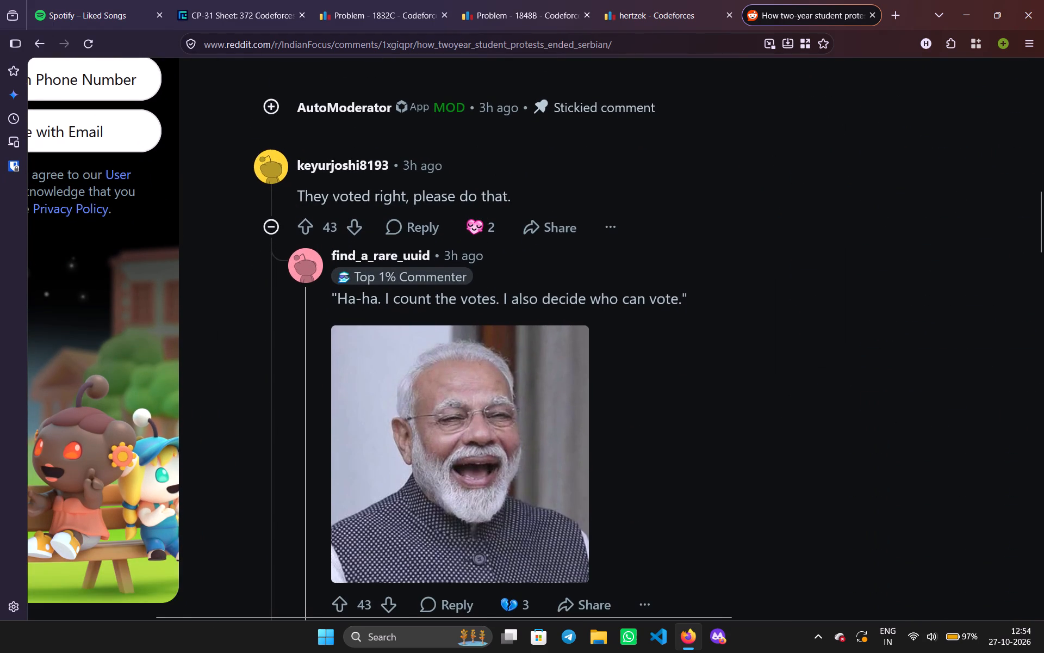
{"action": "left_click", "coordinate": [321, 478]}
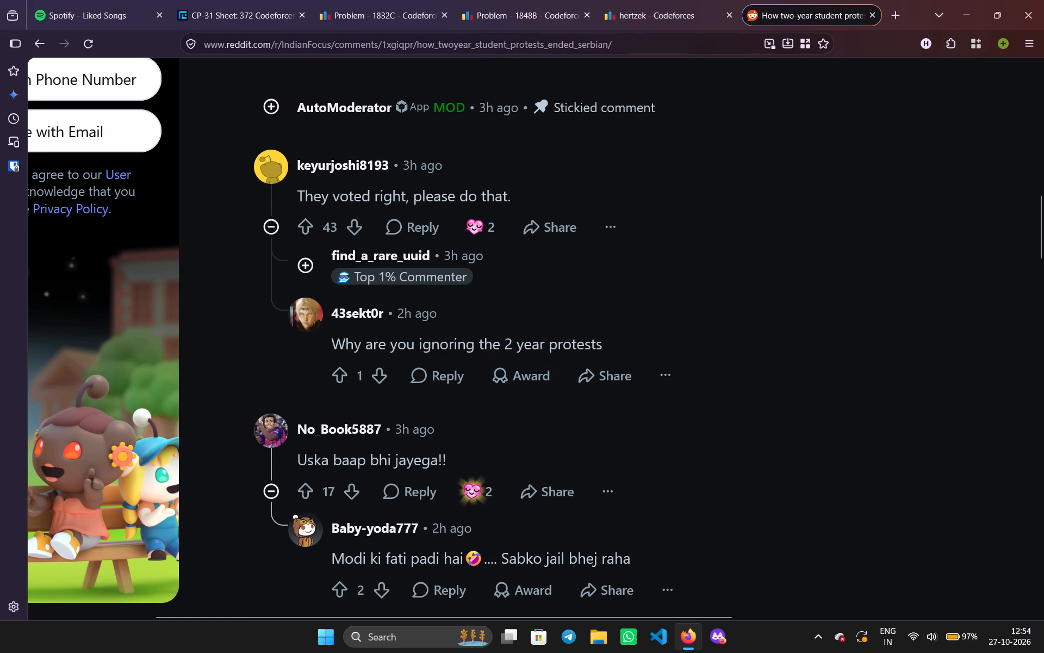
{"action": "scroll", "coordinate": [264, 466], "scroll_direction": "down", "scroll_amount": 2}
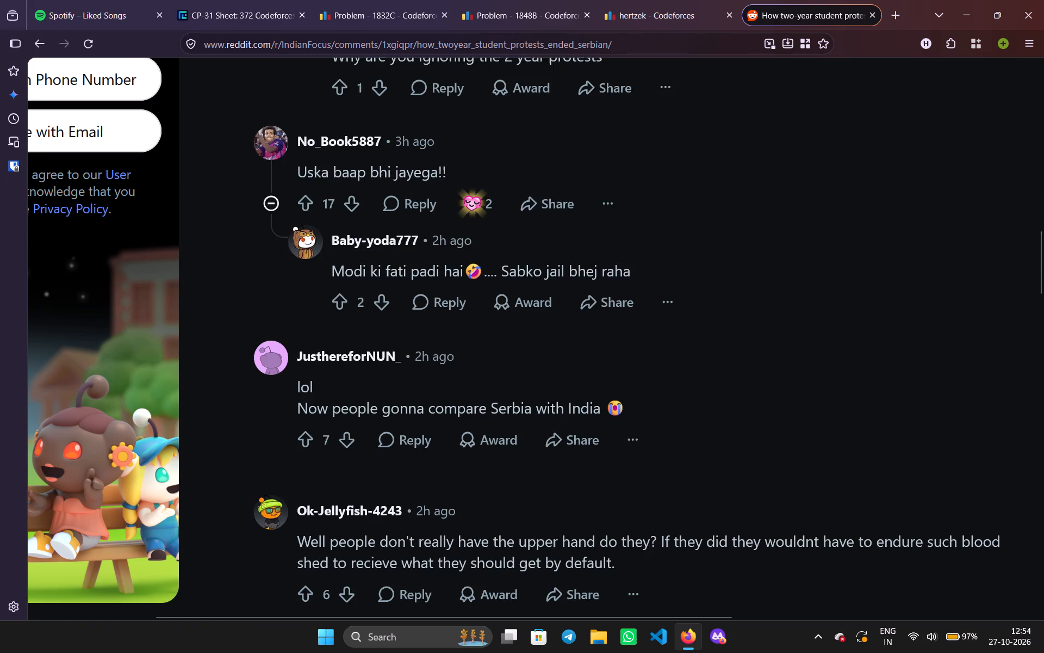
{"action": "scroll", "coordinate": [264, 466], "scroll_direction": "down", "scroll_amount": 4}
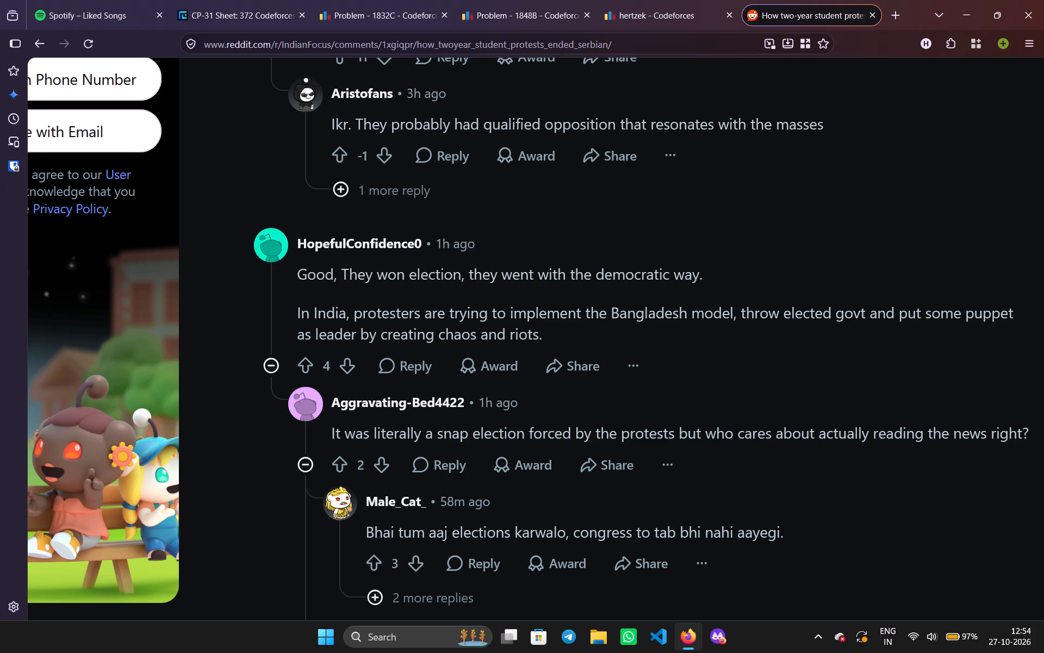
{"action": "left_click", "coordinate": [314, 456]}
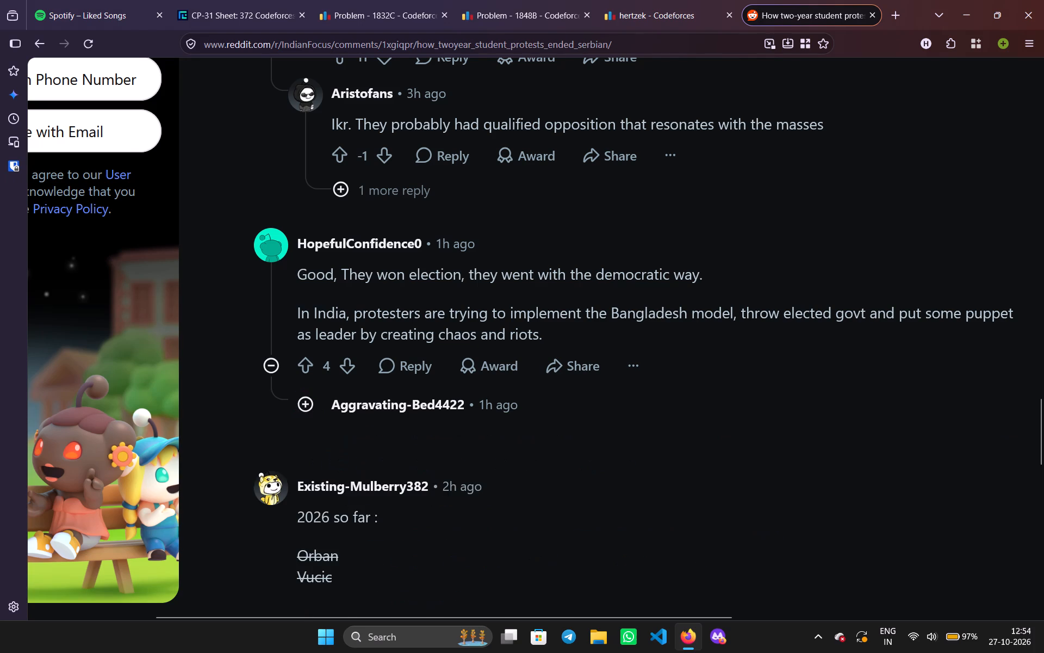
{"action": "scroll", "coordinate": [277, 486], "scroll_direction": "down", "scroll_amount": 3}
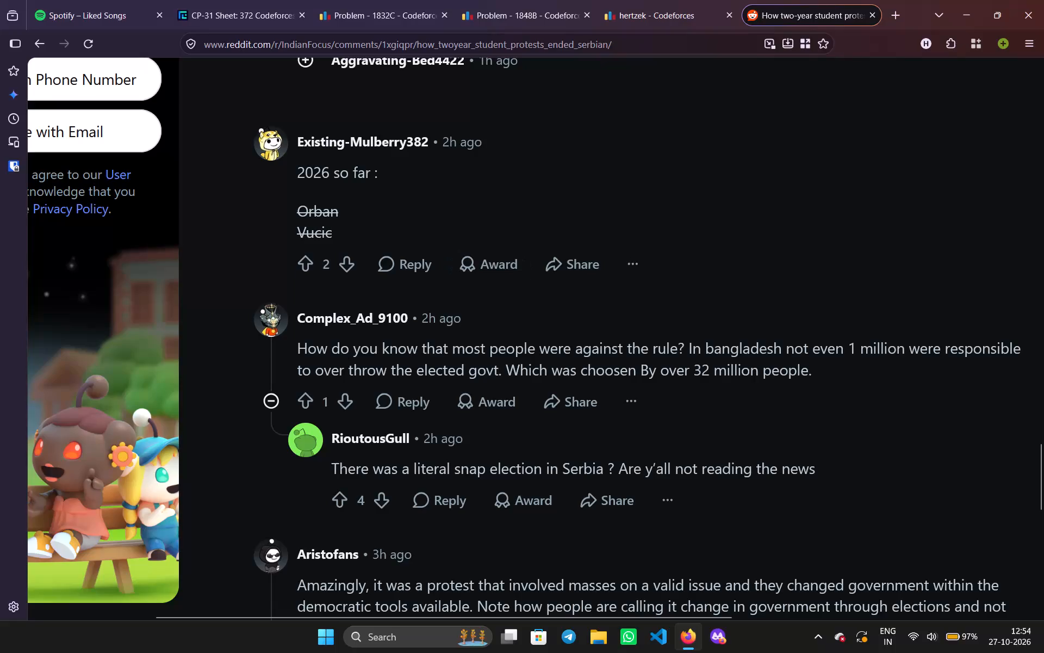
Close the Reddit tab showing the Serbian student-protest post.
{"action": "left_click", "coordinate": [864, 14]}
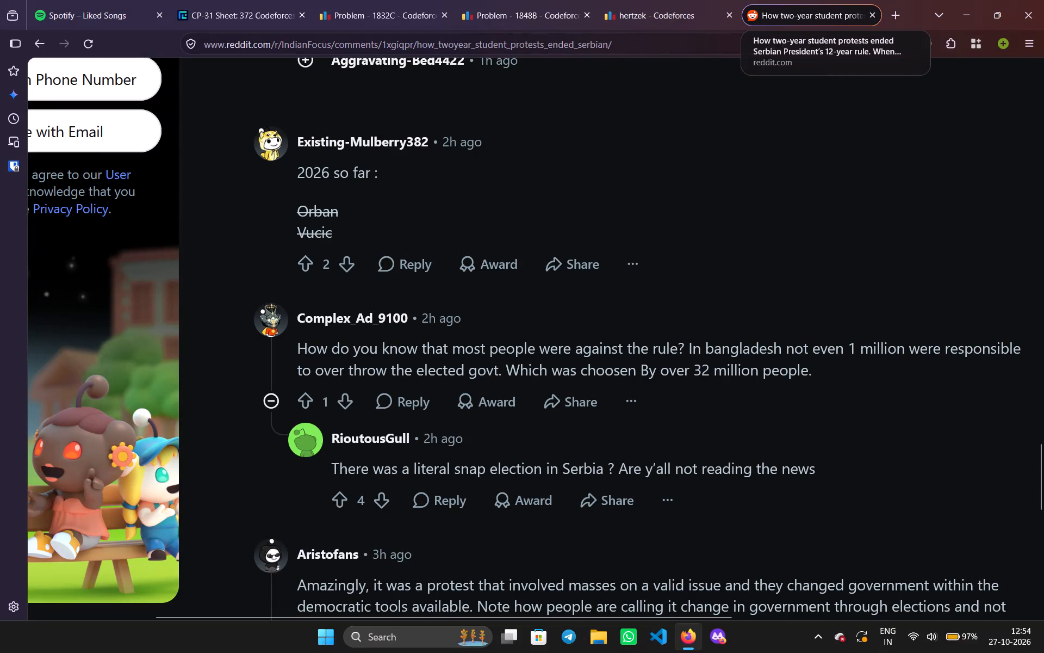
{"action": "left_click", "coordinate": [866, 14]}
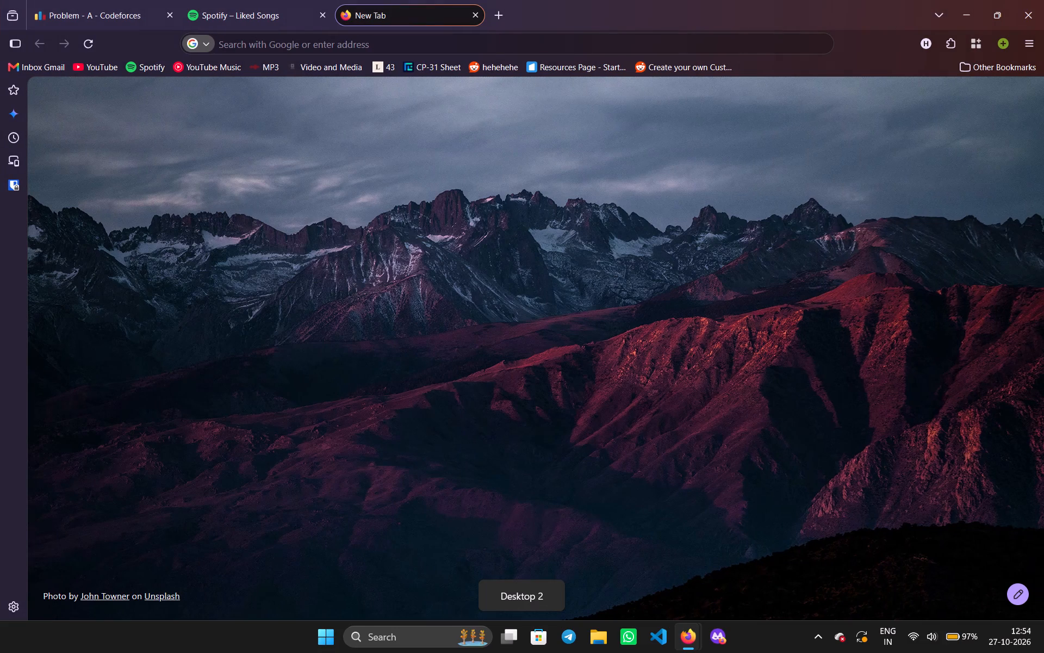
Open the Spotify Liked Songs tab on the second desktop and move playback to this web browser.
{"action": "left_click", "coordinate": [342, 0]}
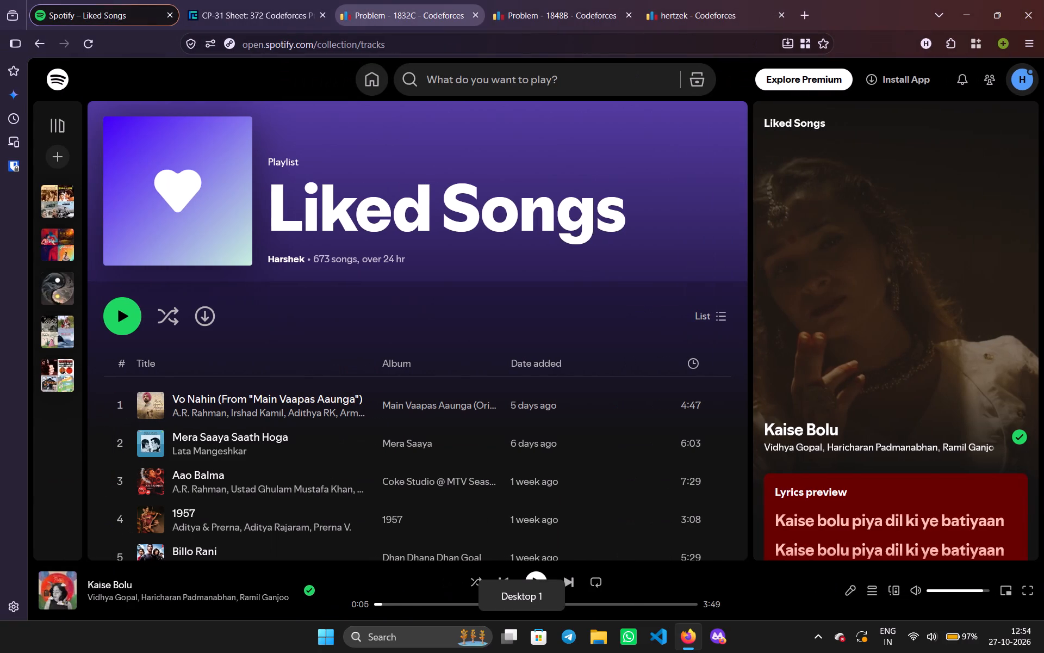
{"action": "left_click", "coordinate": [233, 0]}
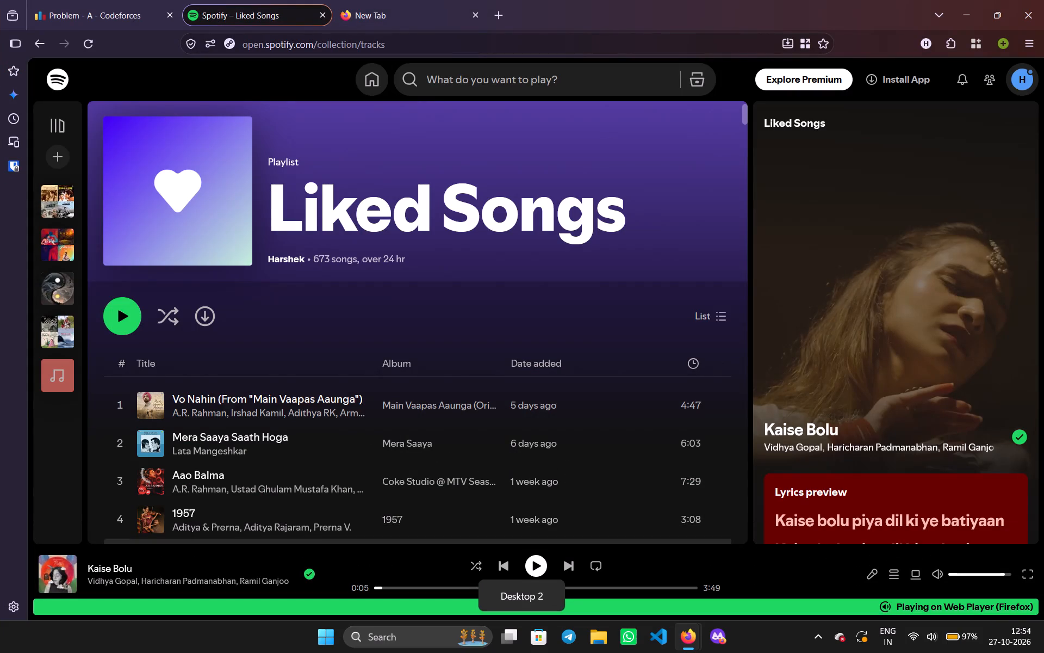
{"action": "left_click", "coordinate": [935, 609]}
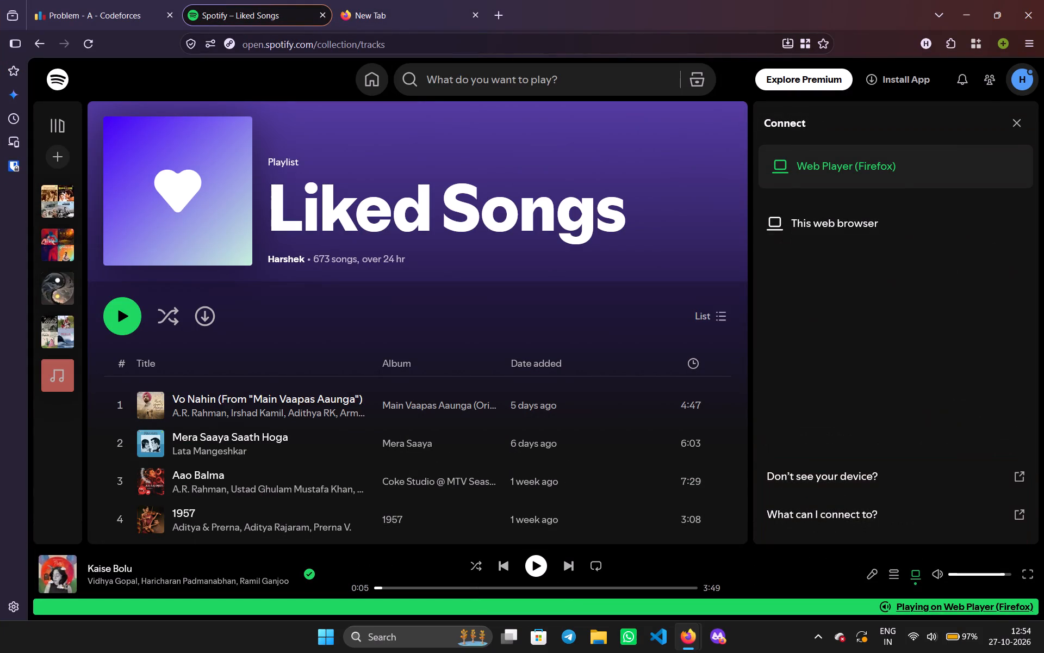
{"action": "left_click", "coordinate": [830, 227]}
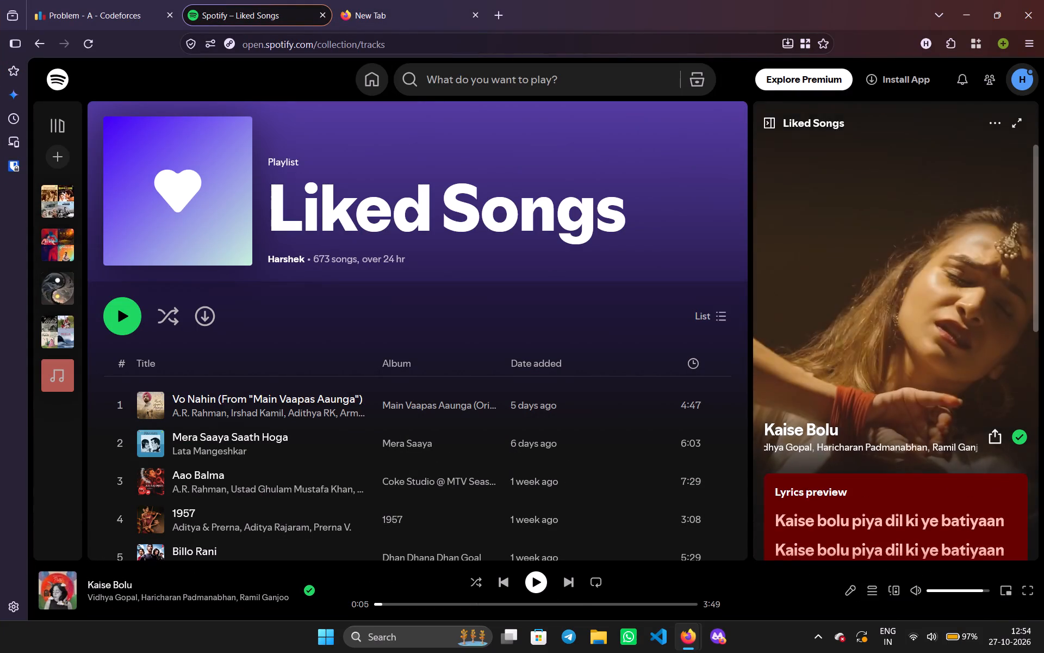
Collapse Spotify's Now Playing view and toggle playback of Kaise Bolu.
{"action": "left_click", "coordinate": [767, 120]}
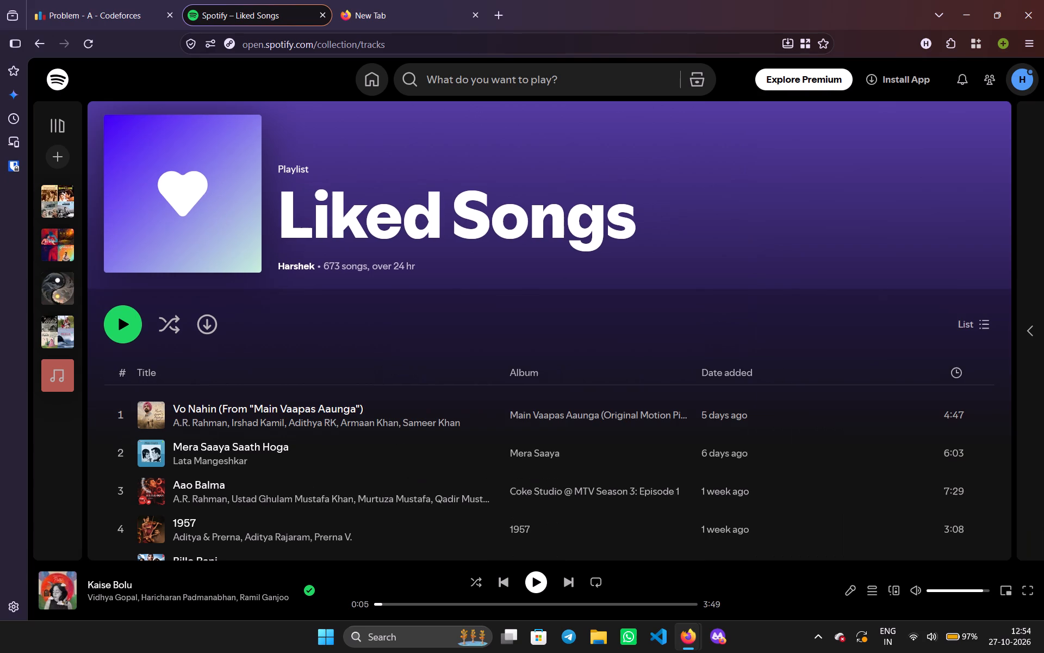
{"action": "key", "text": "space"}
{"action": "left_click", "coordinate": [532, 583]}
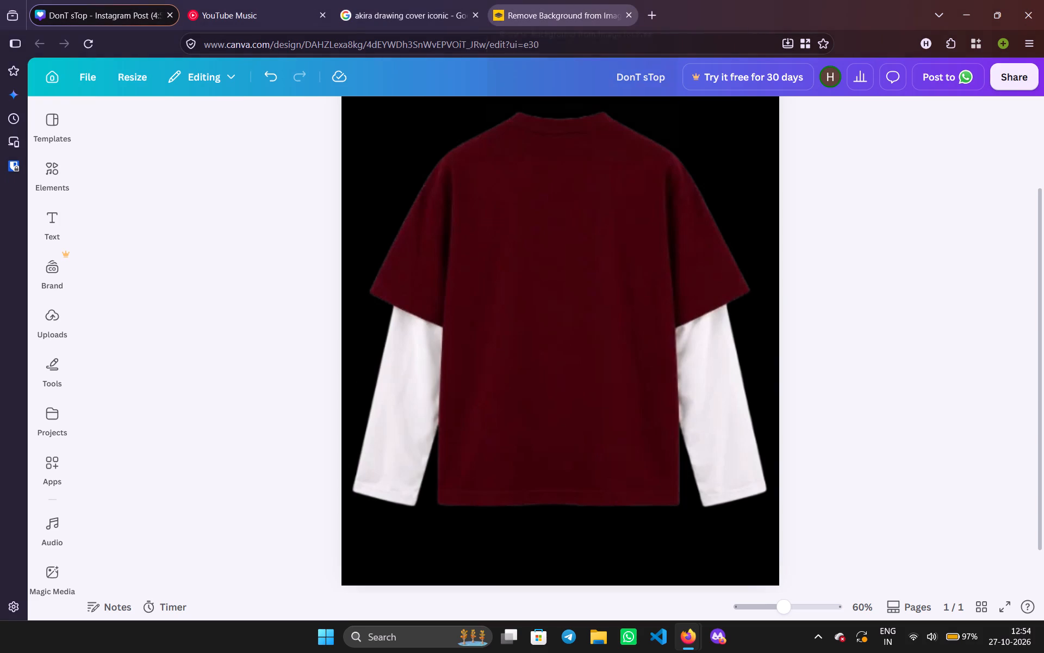
Switch to the YouTube Music tab and minimise the full-size Dhurandhar title track player.
{"action": "left_click", "coordinate": [274, 0]}
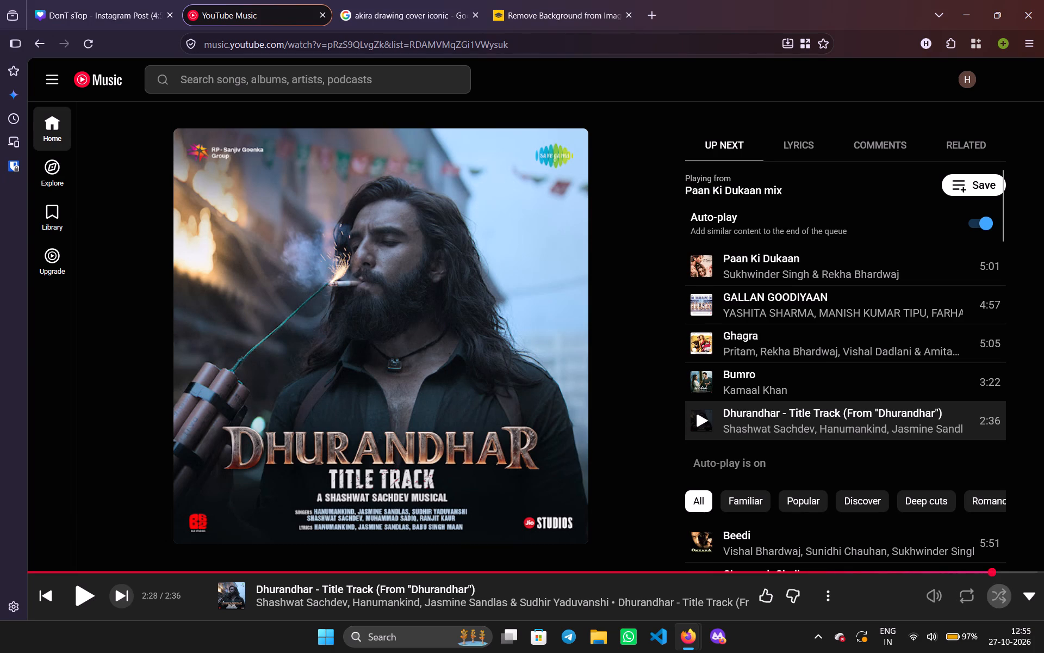
{"action": "left_click", "coordinate": [1027, 595]}
{"action": "left_click", "coordinate": [204, 0]}
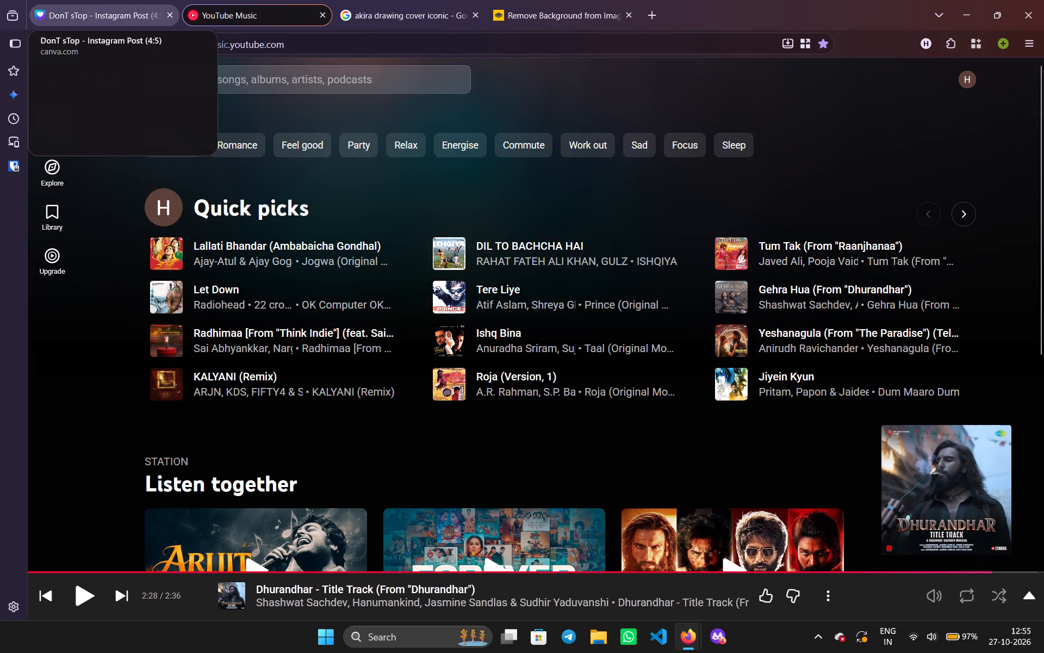
Return to the DonT sTop T-shirt design in Canva and close its tab.
{"action": "left_click", "coordinate": [122, 0]}
{"action": "scroll", "coordinate": [414, 355], "scroll_direction": "up", "scroll_amount": 1}
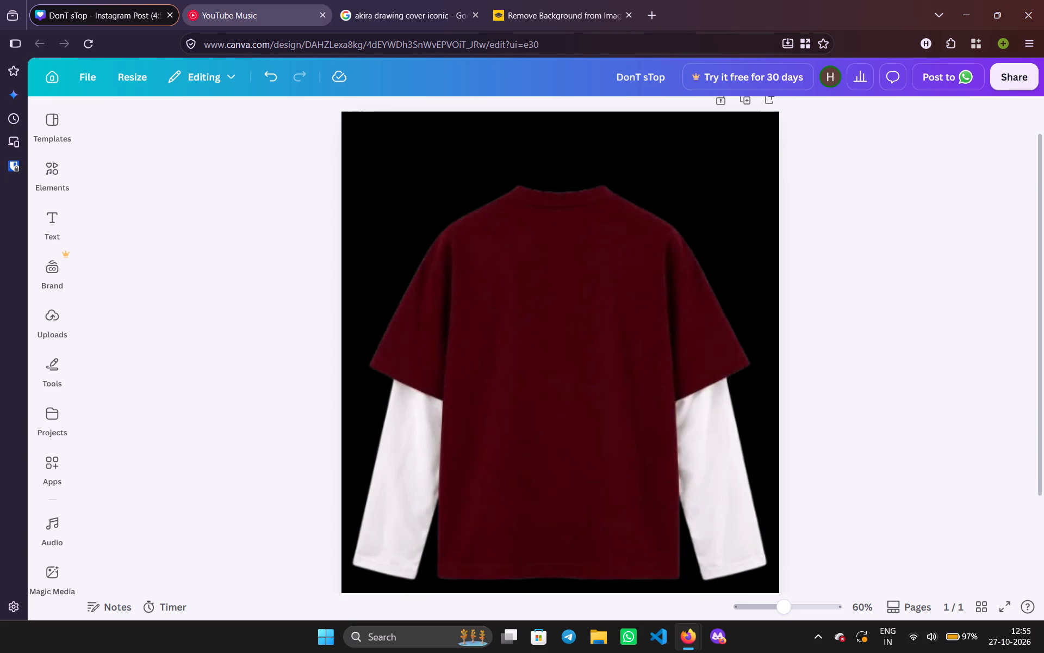
{"action": "left_click", "coordinate": [173, 15]}
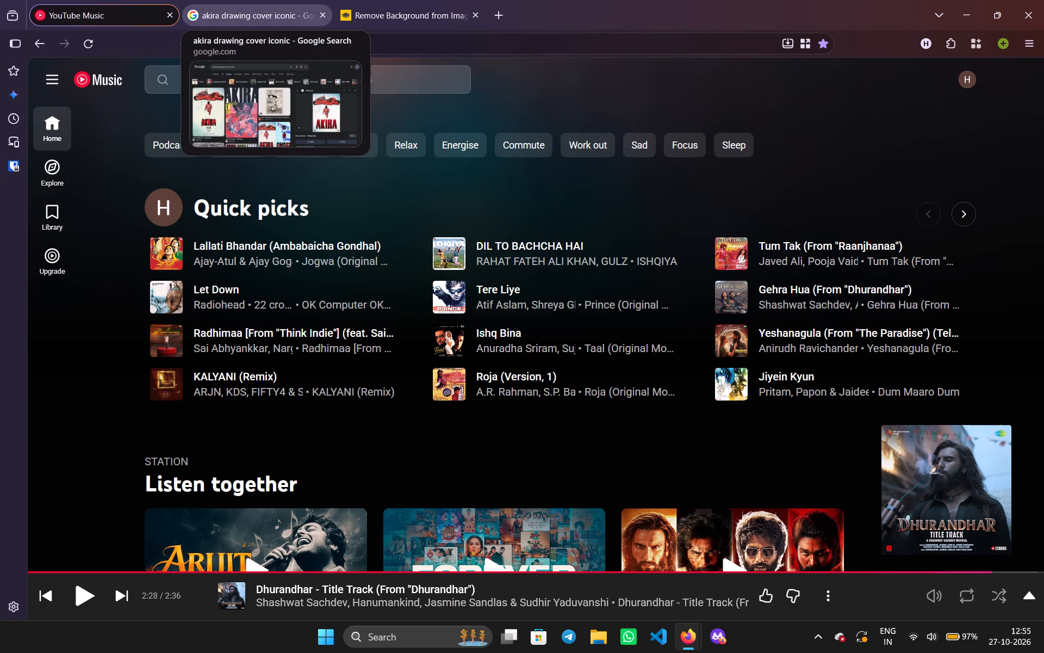
Switch to the "akira drawing cover iconic" Google image search and examine its results for Akira poster and cover artwork.
{"action": "left_click", "coordinate": [292, 0]}
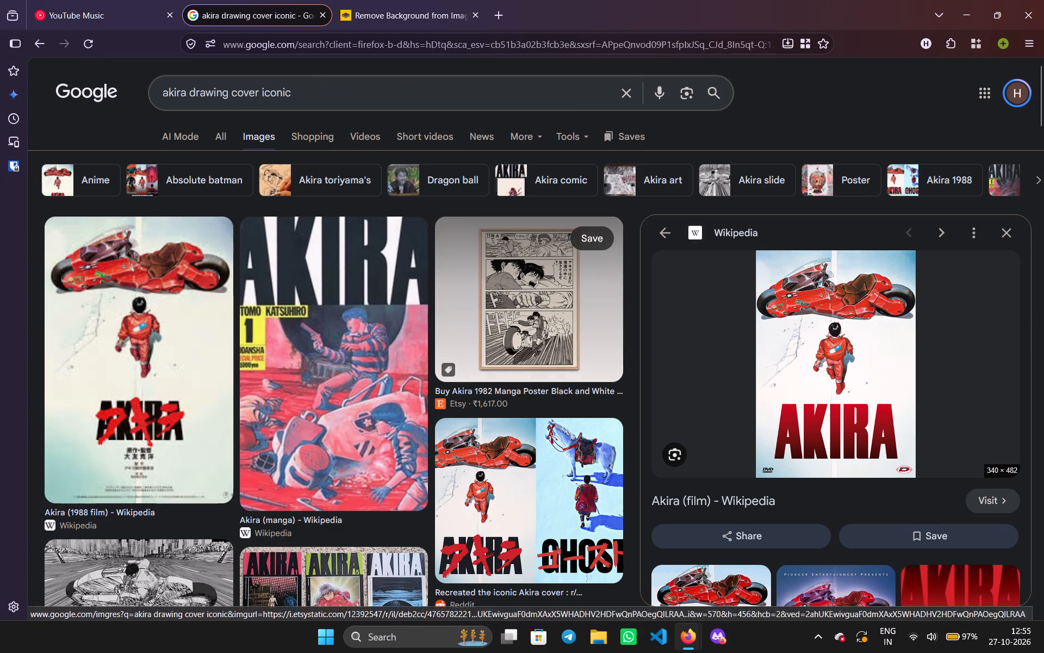
{"action": "scroll", "coordinate": [880, 455], "scroll_direction": "right", "scroll_amount": 2}
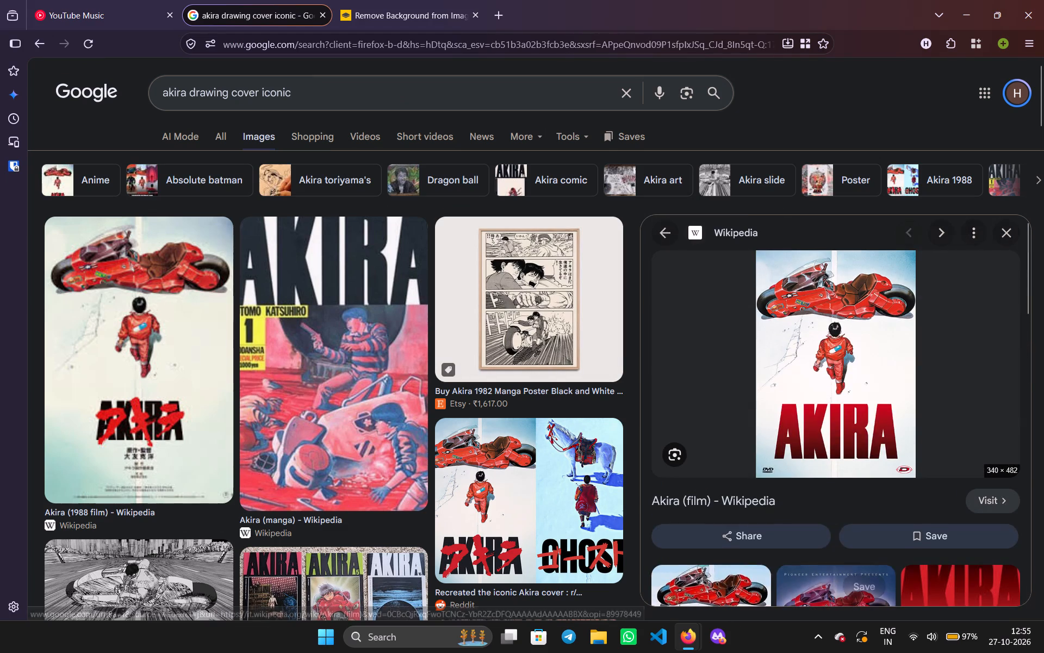
{"action": "scroll", "coordinate": [981, 366], "scroll_direction": "down", "scroll_amount": 2}
{"action": "scroll", "coordinate": [601, 443], "scroll_direction": "down", "scroll_amount": 1}
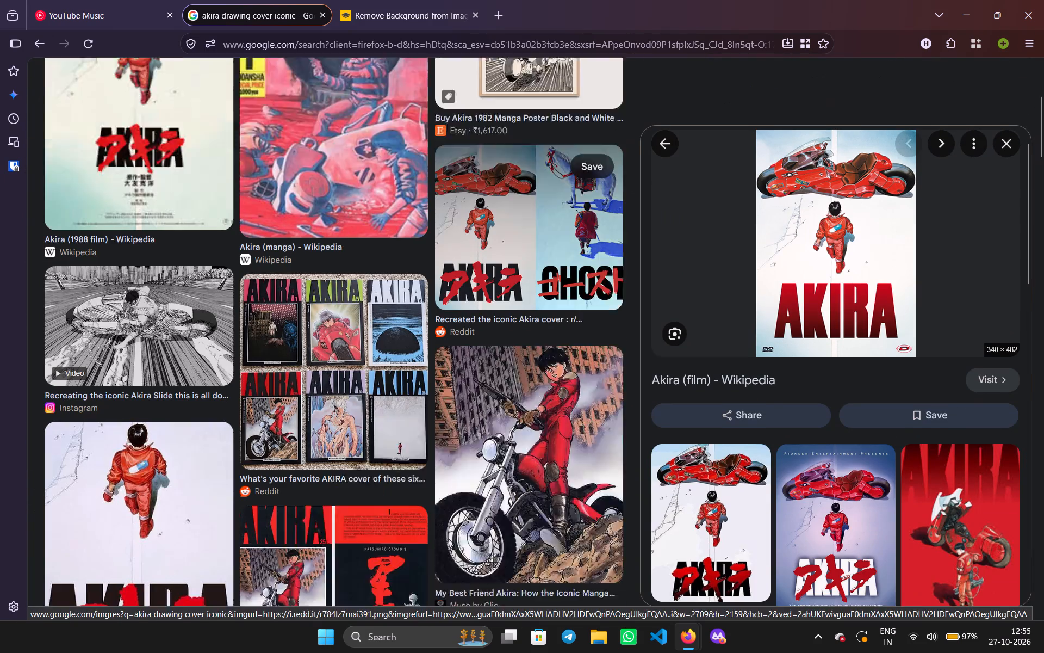
{"action": "scroll", "coordinate": [601, 443], "scroll_direction": "down", "scroll_amount": 3}
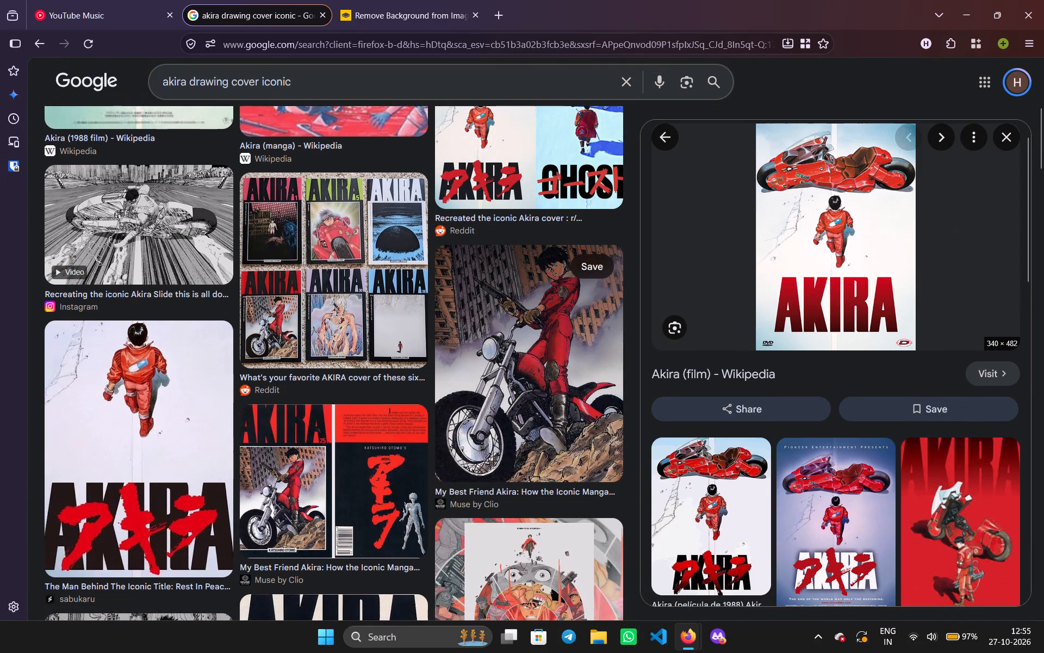
{"action": "scroll", "coordinate": [601, 443], "scroll_direction": "down", "scroll_amount": 5}
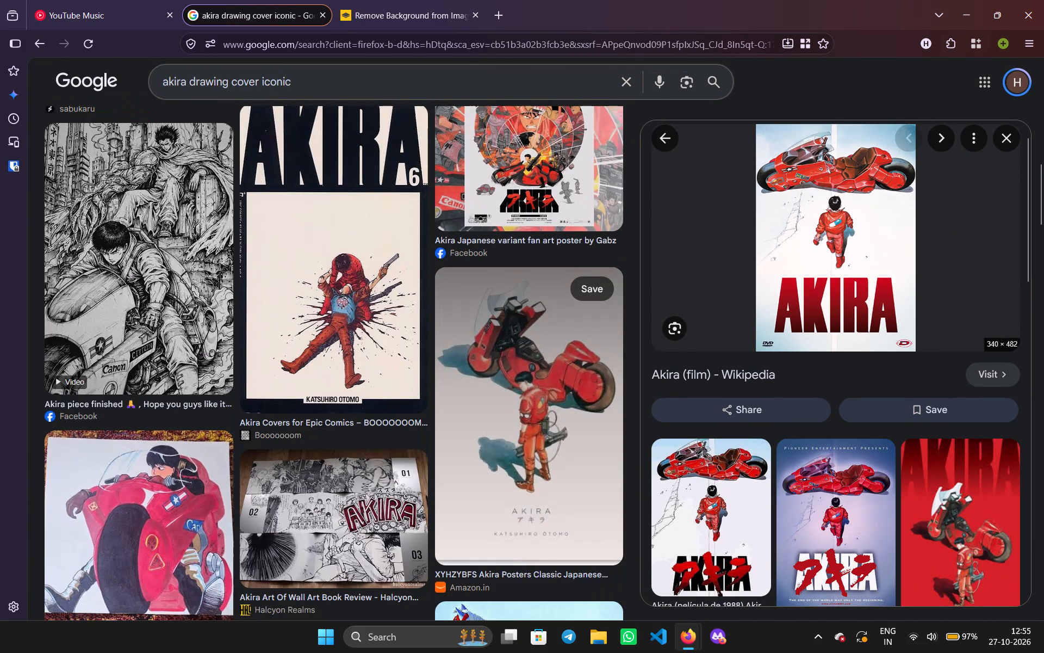
{"action": "scroll", "coordinate": [601, 443], "scroll_direction": "down", "scroll_amount": 4}
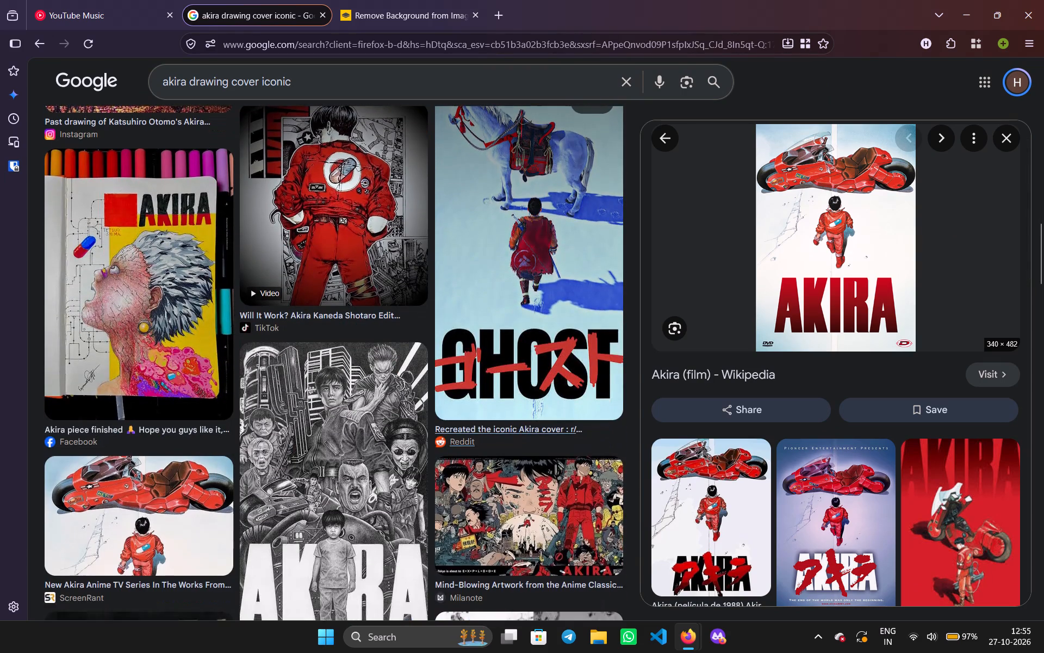
{"action": "scroll", "coordinate": [601, 443], "scroll_direction": "down", "scroll_amount": 1}
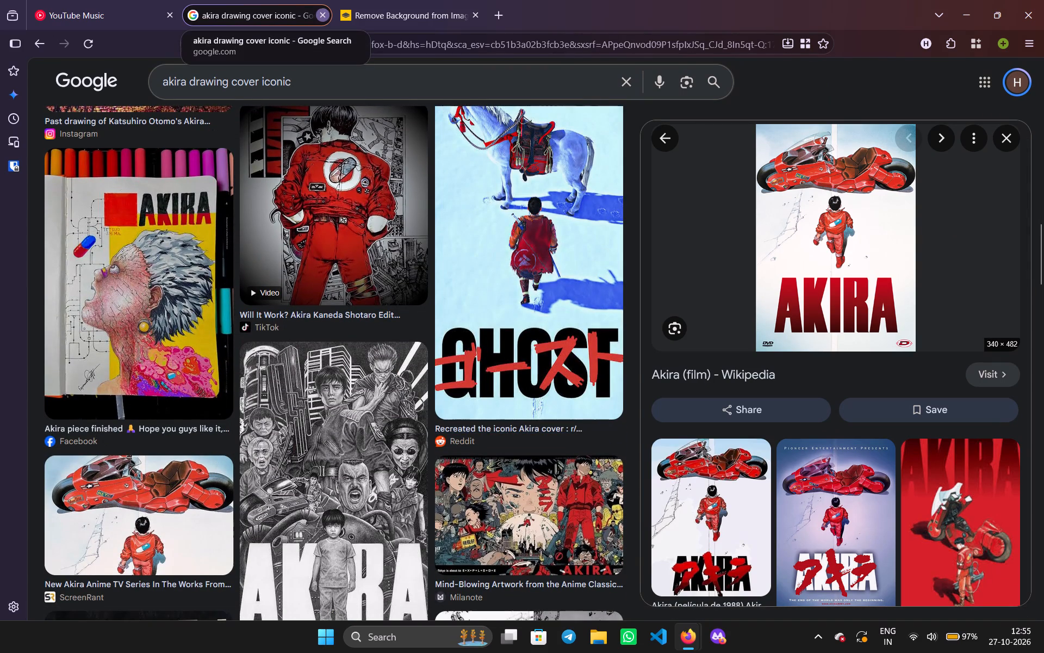
Close leftover browser tabs, including the Akira image search and the Codeforces Problem - A page.
{"action": "left_click", "coordinate": [319, 14]}
{"action": "left_click", "coordinate": [319, 14]}
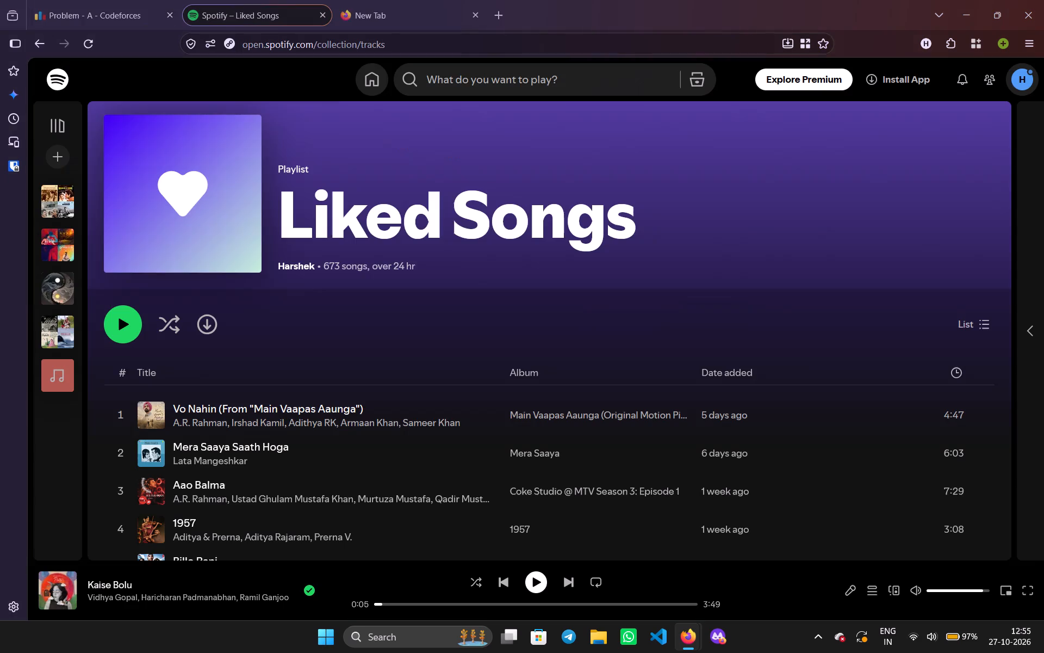
{"action": "left_click", "coordinate": [160, 9]}
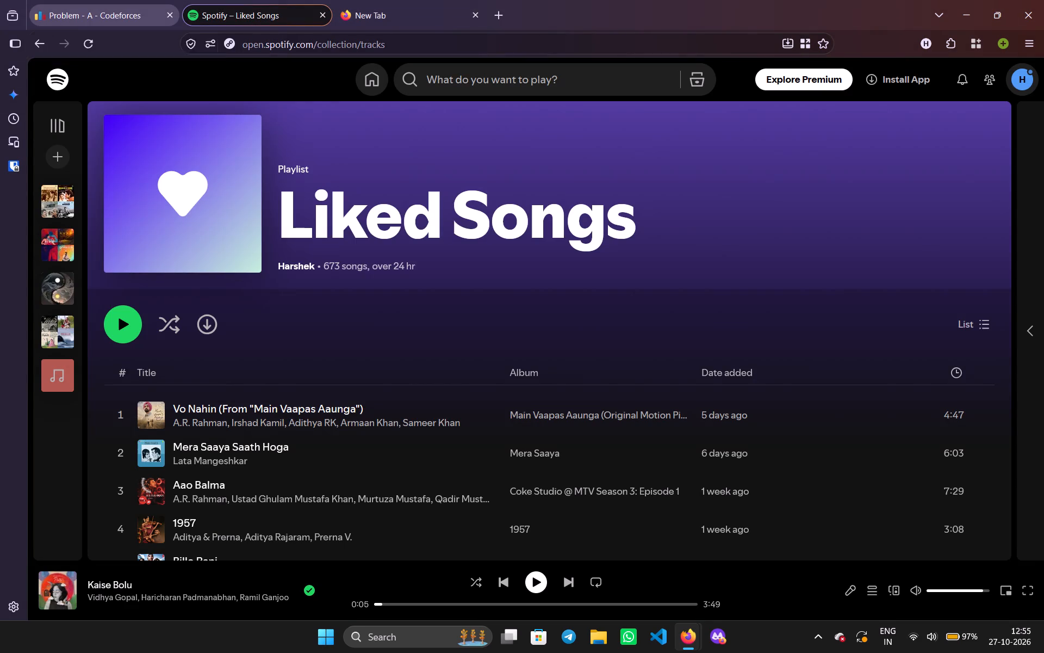